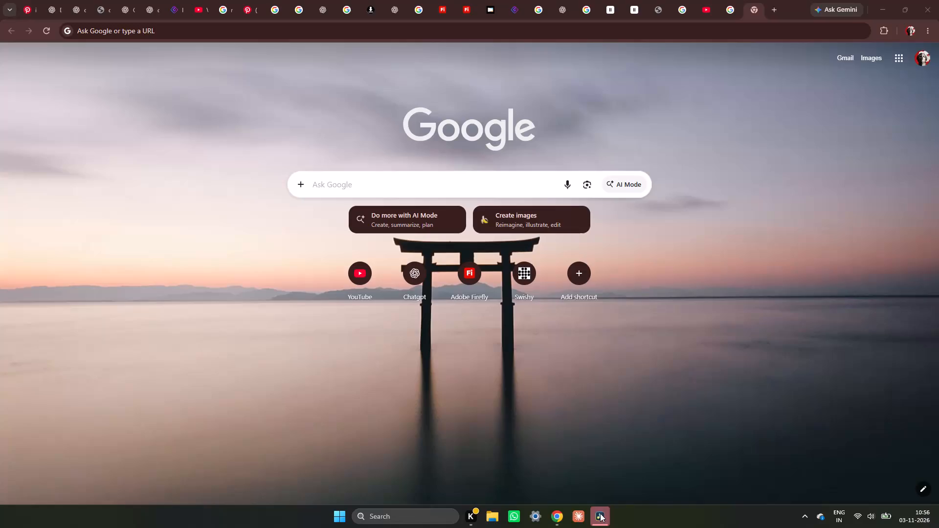
Launch DaVinci Resolve and wait for its project list.
triple_click(600, 513)
left_click(601, 513)
left_click(601, 513)
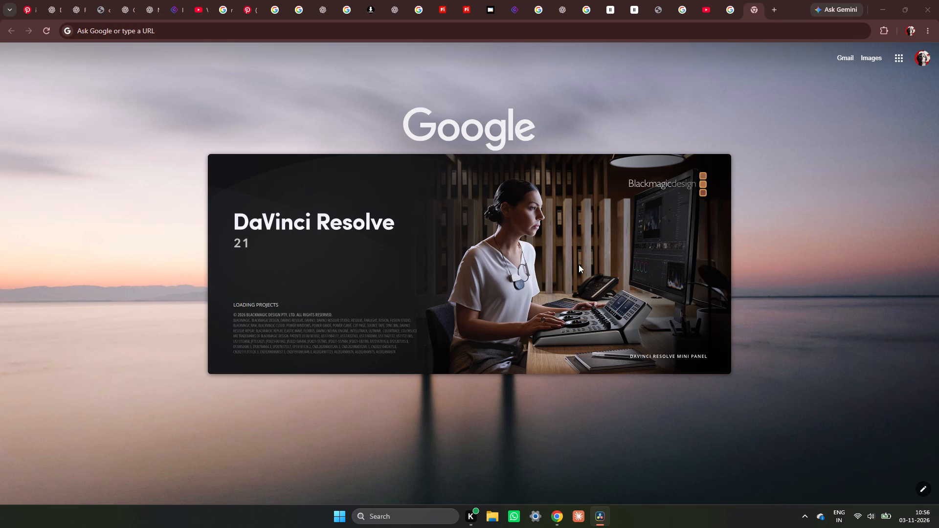
scroll(938, 0, "down", 1)
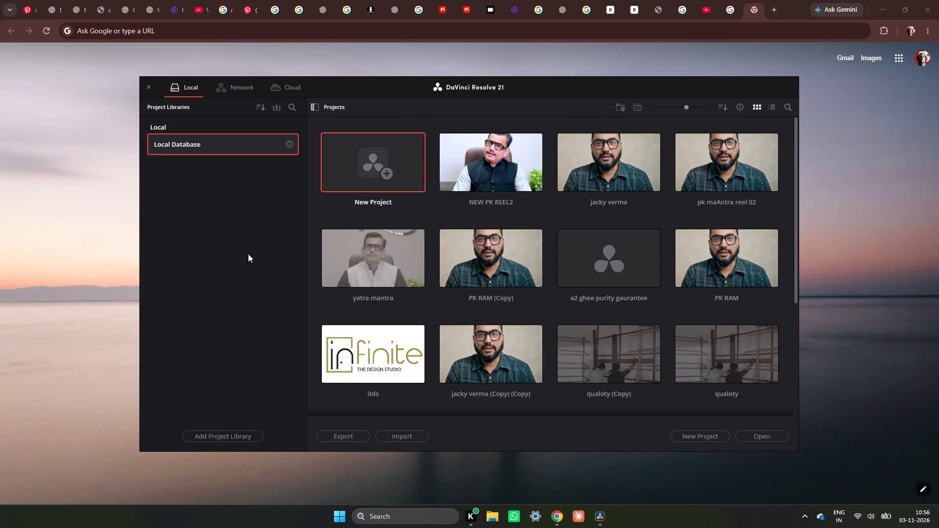
Open the NEW PK REEL2 project from the local database and switch to the Edit page.
double_click(483, 146)
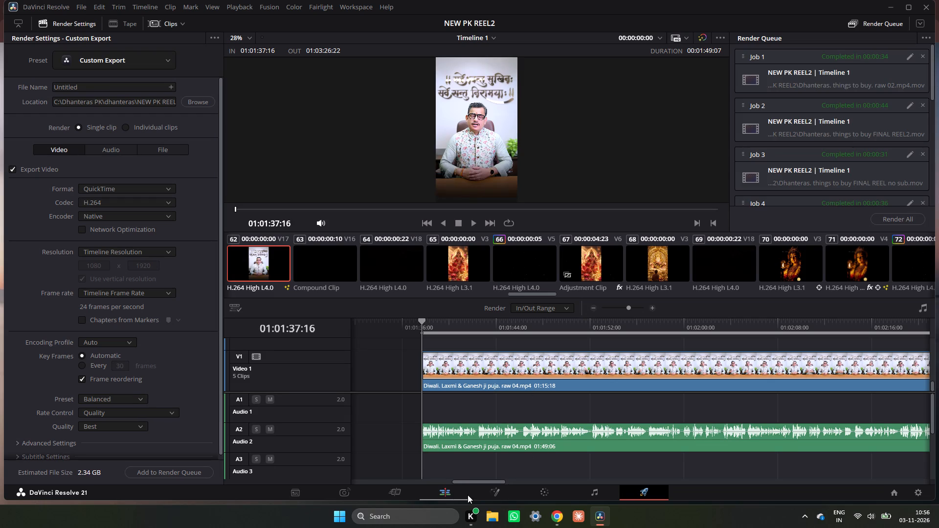
left_click(453, 491)
left_click(453, 491)
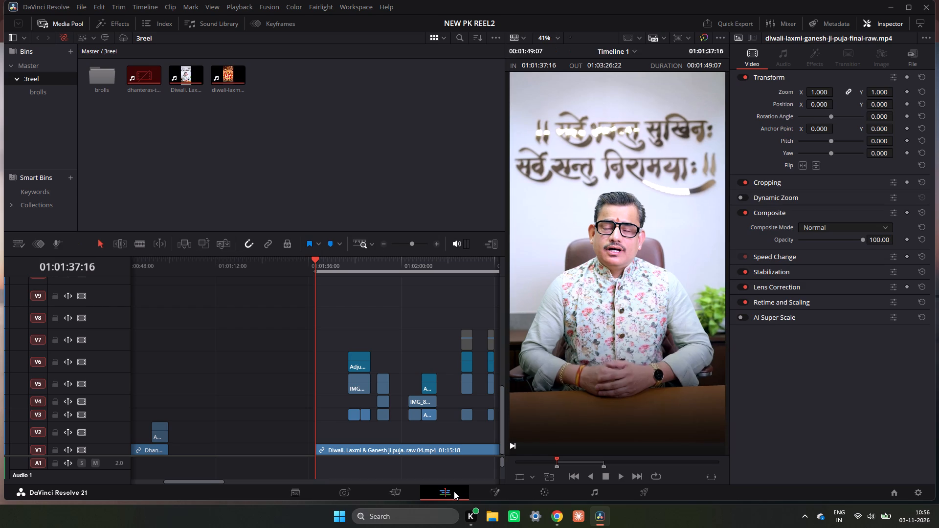
Scrub Timeline 1 to 01:01:46:04, where the stacked B-roll and adjustment clips begin, and examine that section's tracks up close.
left_click_drag(363, 270, 351, 277)
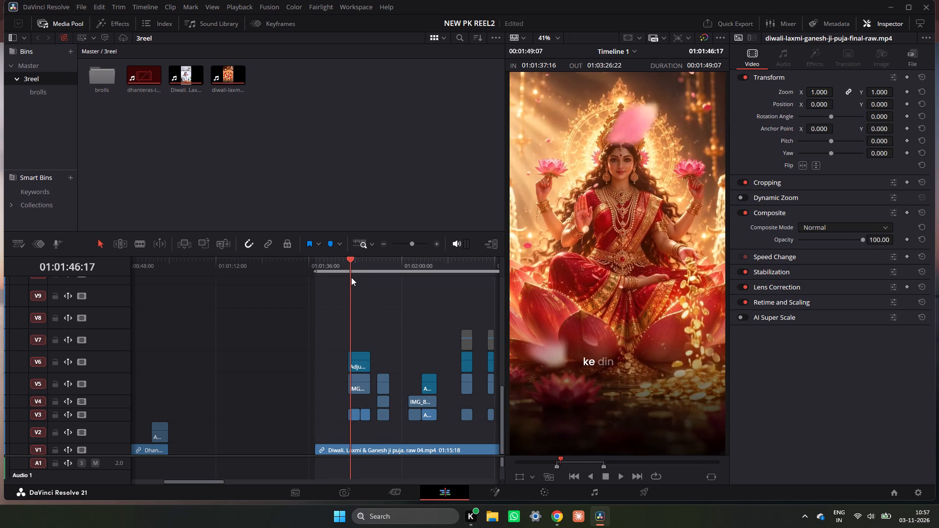
left_click_drag(351, 277, 347, 283)
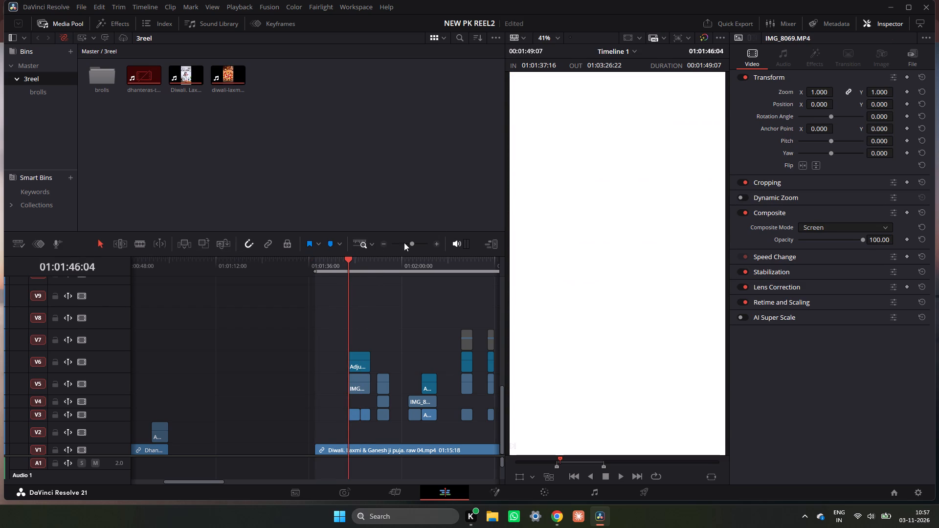
double_click(440, 242)
left_click_drag(313, 268, 317, 274)
scroll(308, 360, "down", 1)
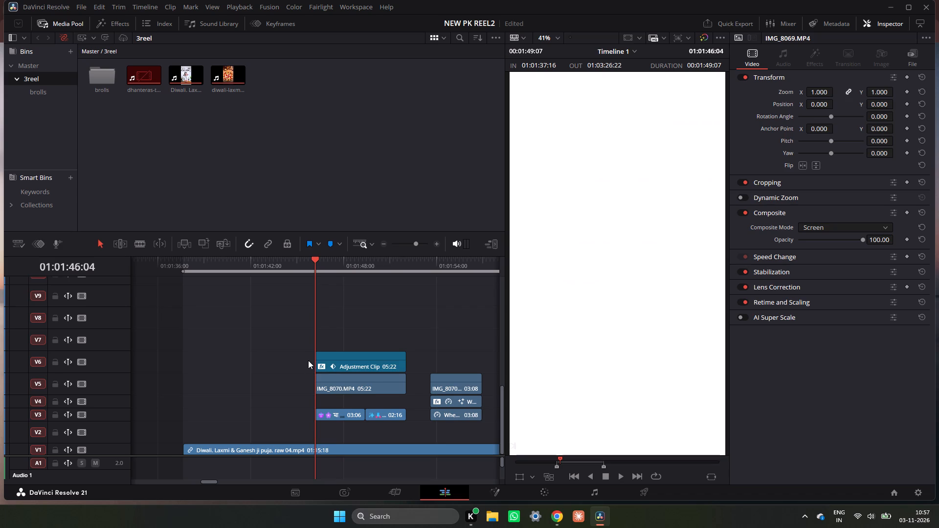
scroll(308, 360, "down", 2)
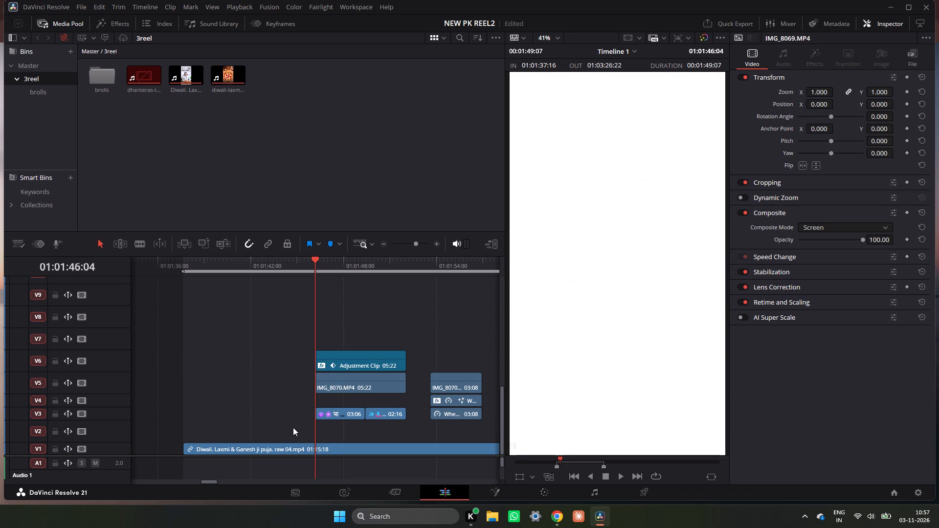
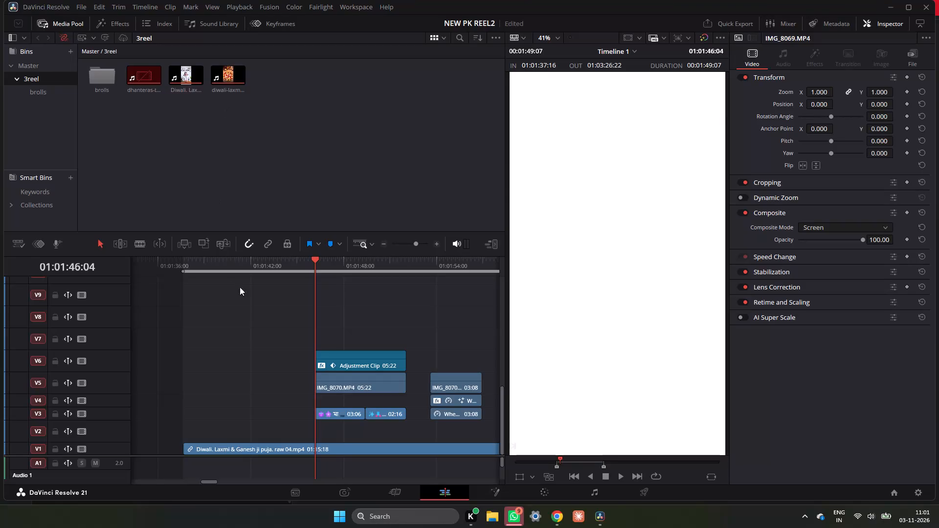
Move the playhead to 01:01:37:16, the start of the Diwali Laxmi & Ganesh ji puja raw clip on track V1.
left_click(187, 264)
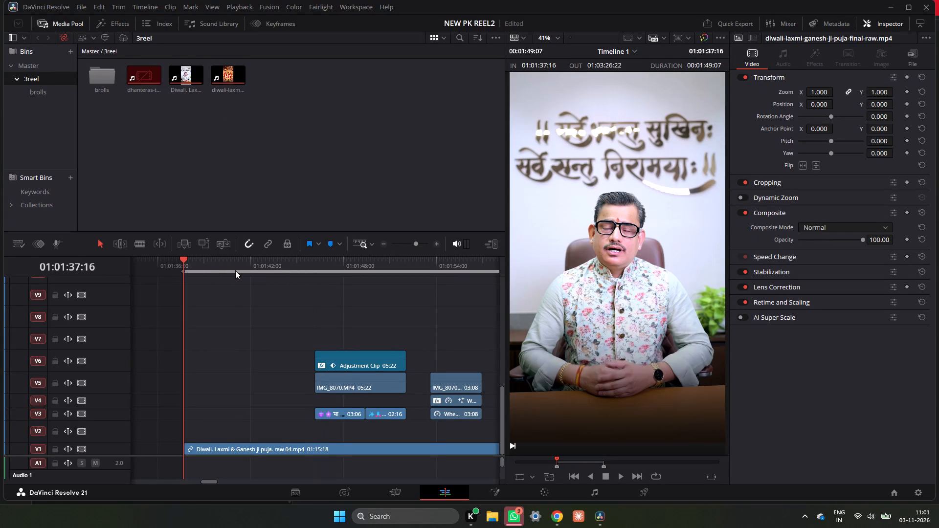
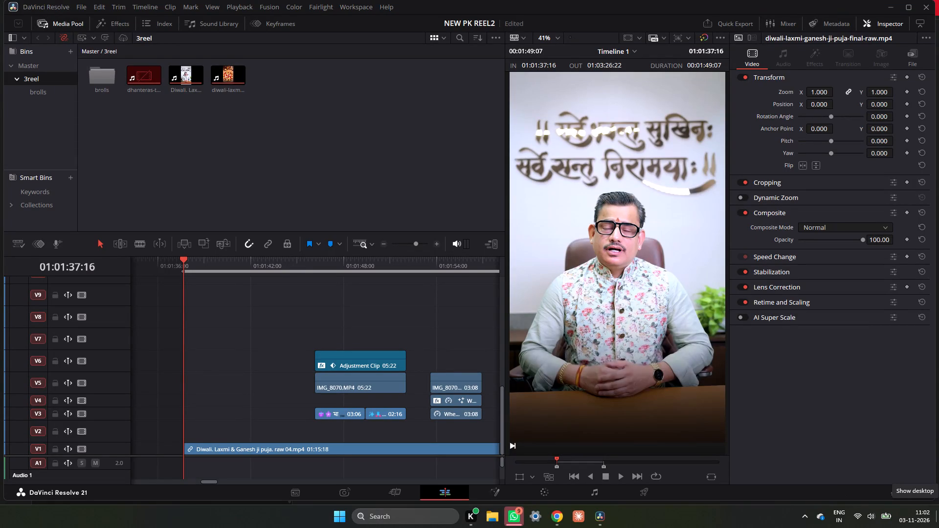
Play and scrub Timeline 1 from 01:01:37:16 to 01:01:46:04 to review the talking section before the stacked B-roll.
key("F2")
key("F3")
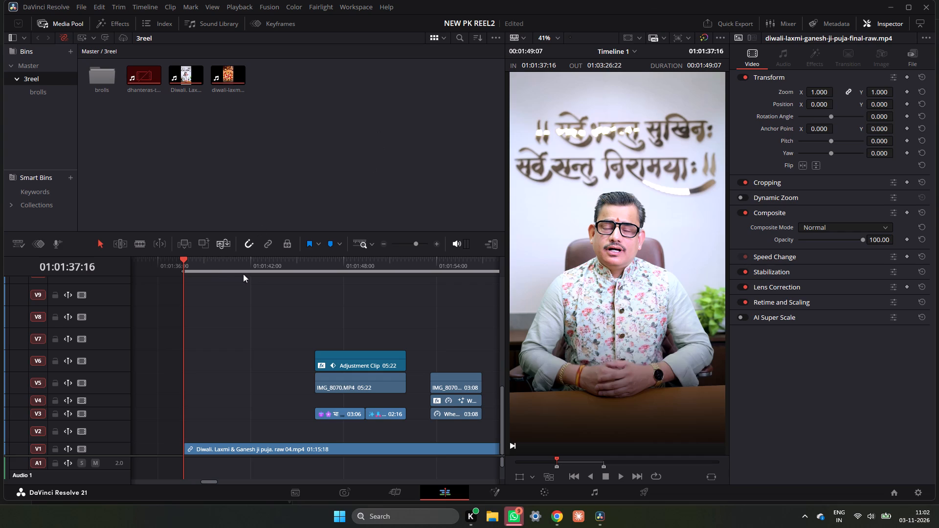
left_click_drag(279, 277, 310, 285)
left_click_drag(312, 265, 317, 266)
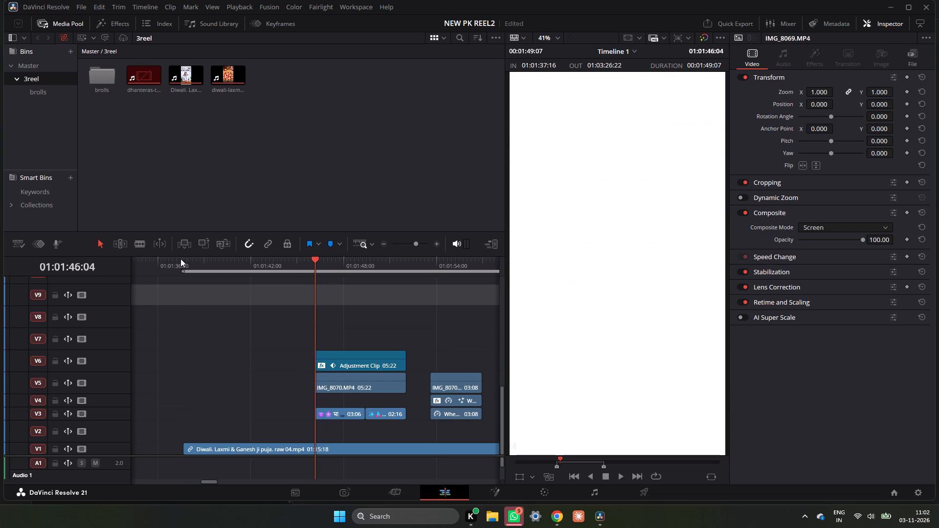
left_click(183, 259)
key("space")
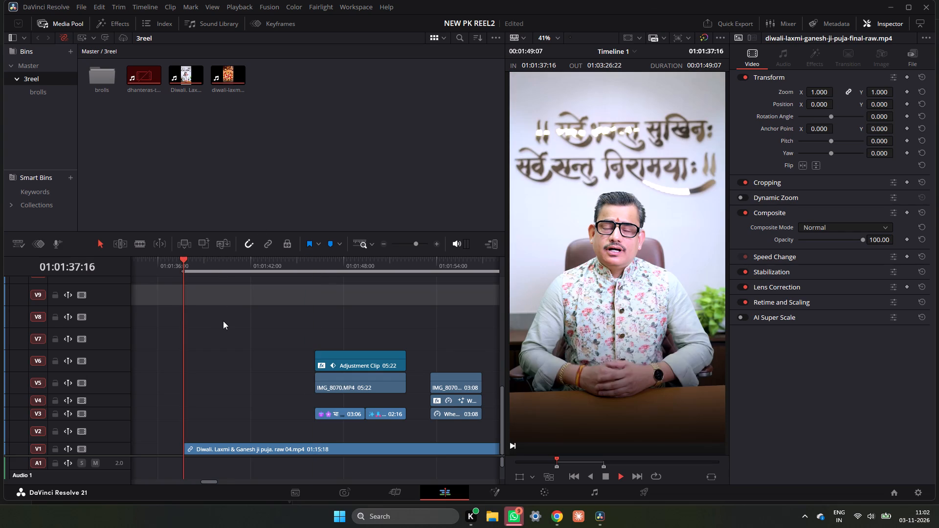
key("space")
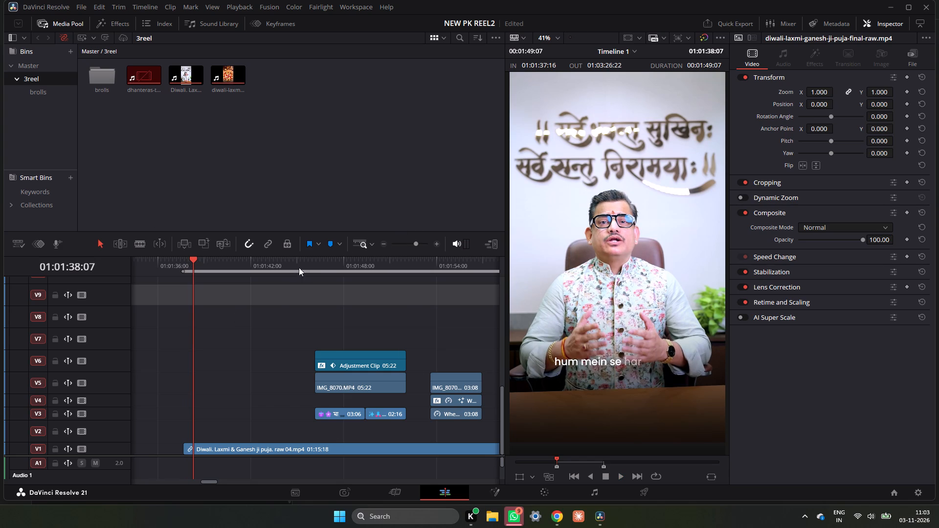
left_click_drag(302, 264, 318, 267)
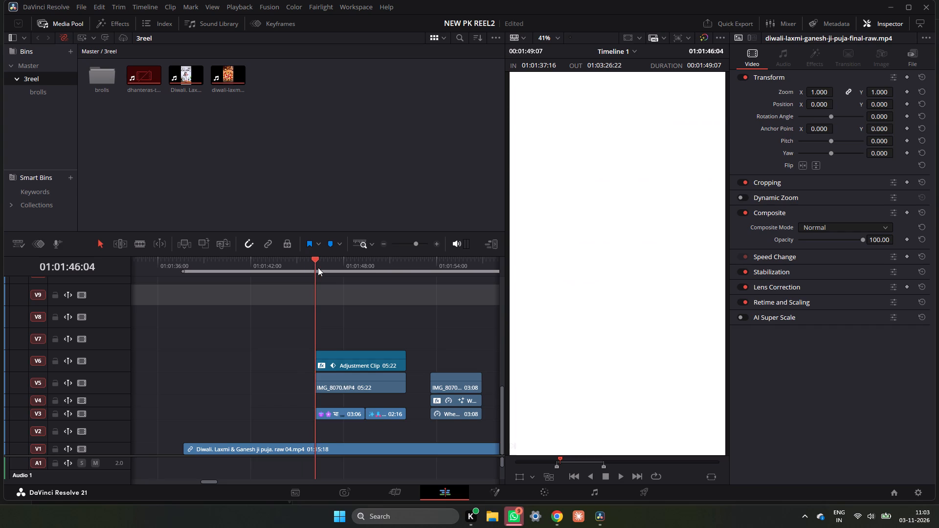
left_click_drag(318, 267, 317, 281)
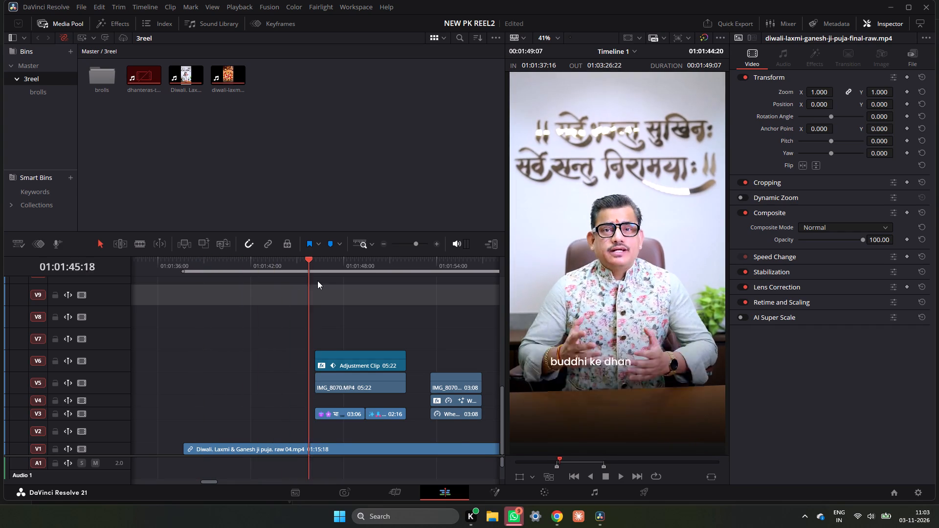
left_click_drag(317, 281, 309, 289)
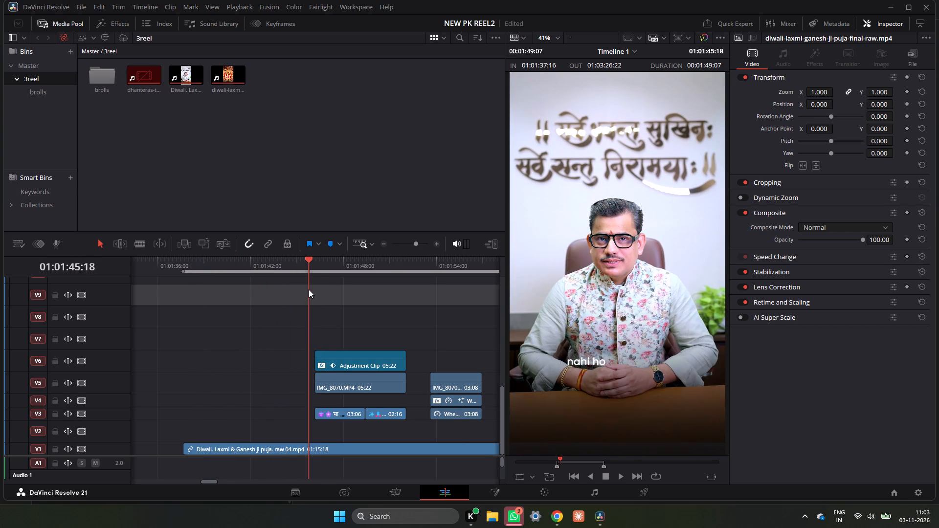
Disable IMG_8069.MP4 on V18 at 01:01:46:04, the diwali-laxmi-ganesh-ji-puja-final-raw.mp4 clip on V17 and Compound Clip 1 on V16.
left_click_drag(309, 289, 317, 293)
scroll(332, 374, "down", 3)
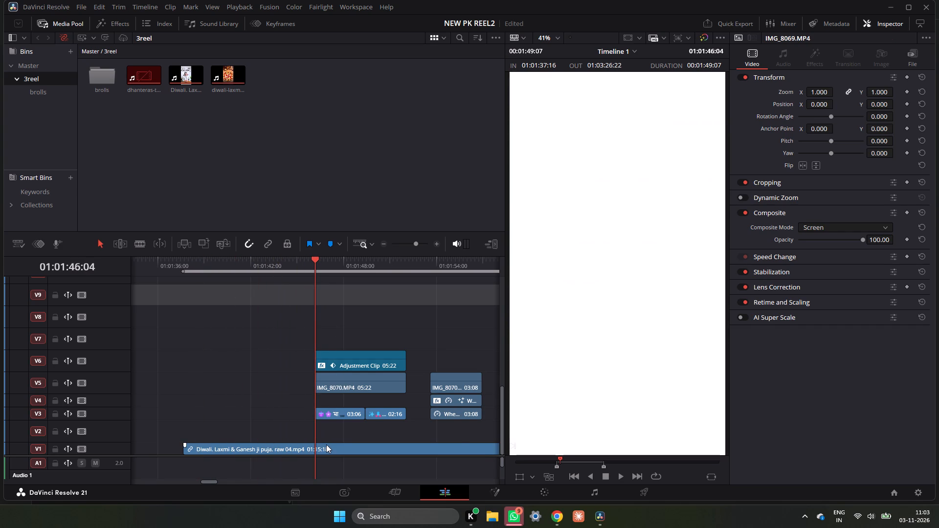
scroll(333, 358, "up", 4)
left_click(318, 329)
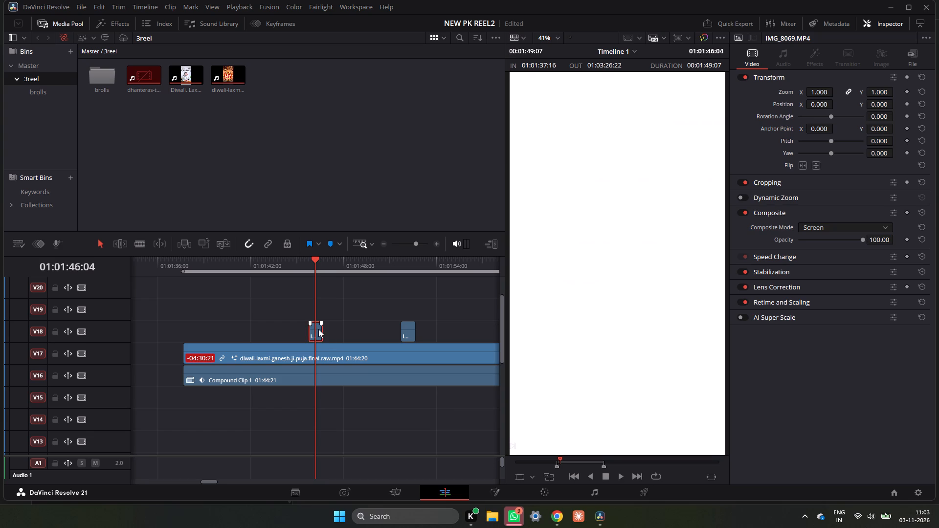
key("d")
scroll(330, 424, "down", 8)
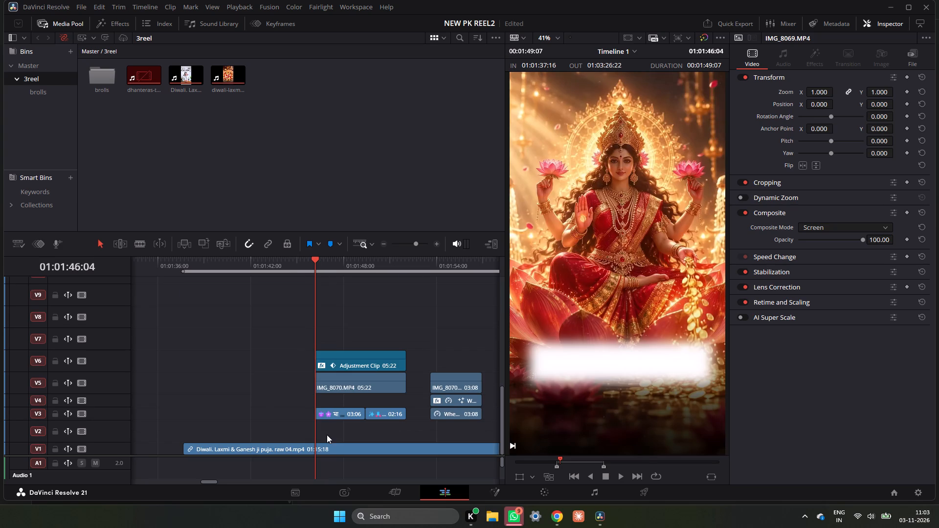
scroll(344, 332, "up", 3)
left_click(342, 305)
left_click(342, 299)
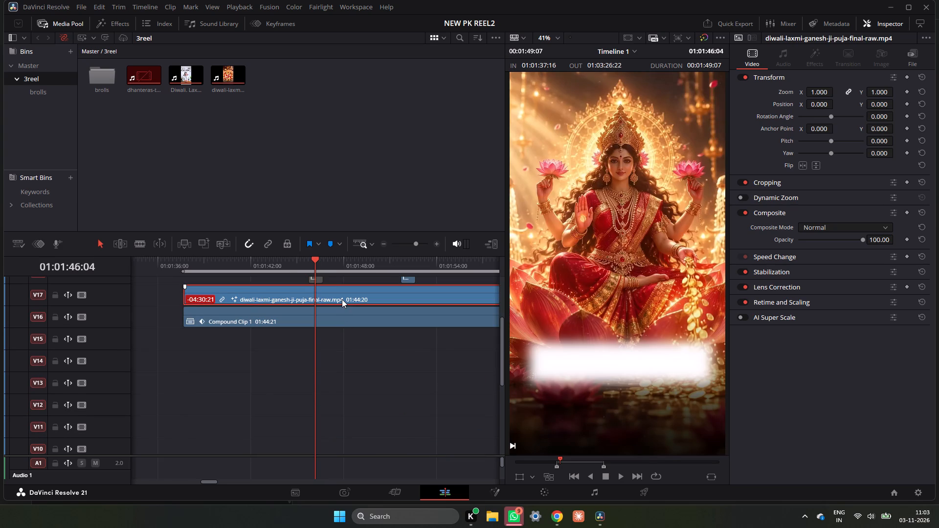
key("d")
scroll(314, 377, "down", 6)
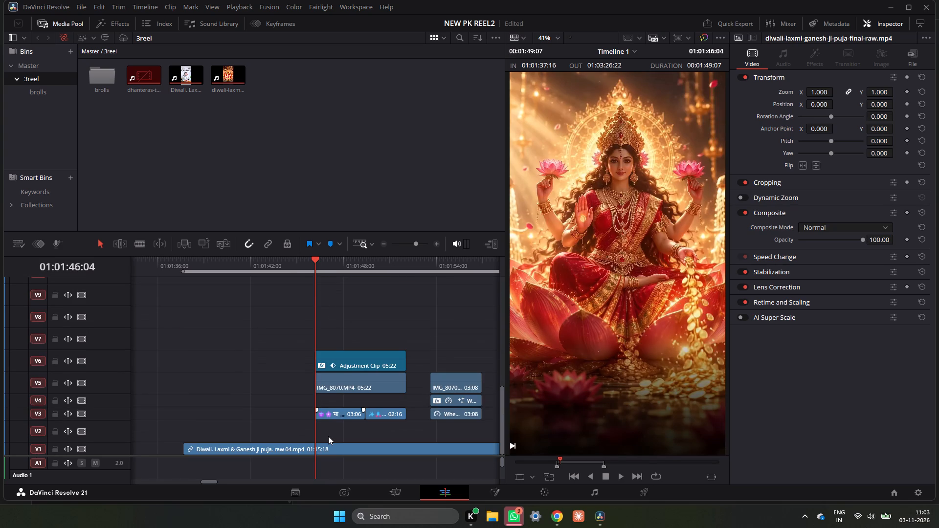
scroll(328, 436, "down", 3)
scroll(334, 352, "up", 4)
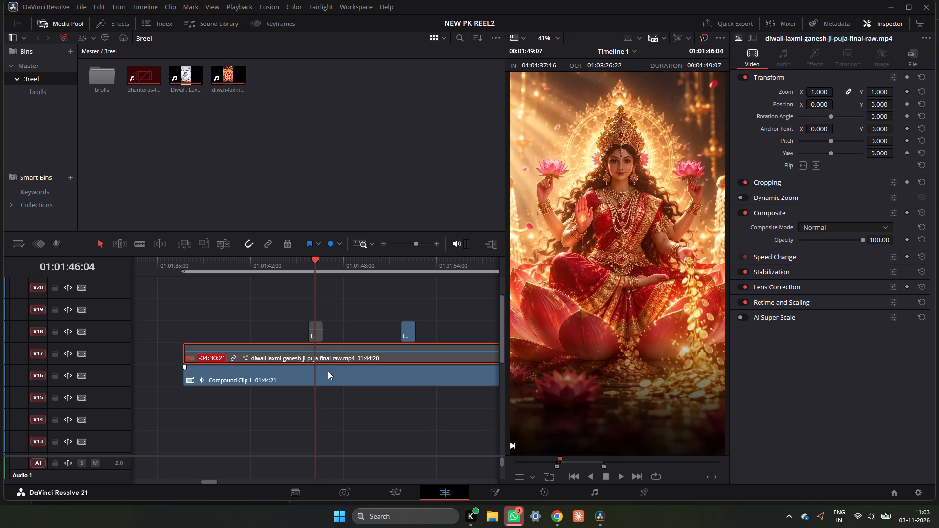
left_click(328, 371)
key("d")
Split the Diwali. Laxmi & Ganesh ji puja. raw 04.mp4 clip on V1 at 01:01:46:04, where the B-roll starts.
scroll(327, 378, "down", 9)
left_click(316, 449)
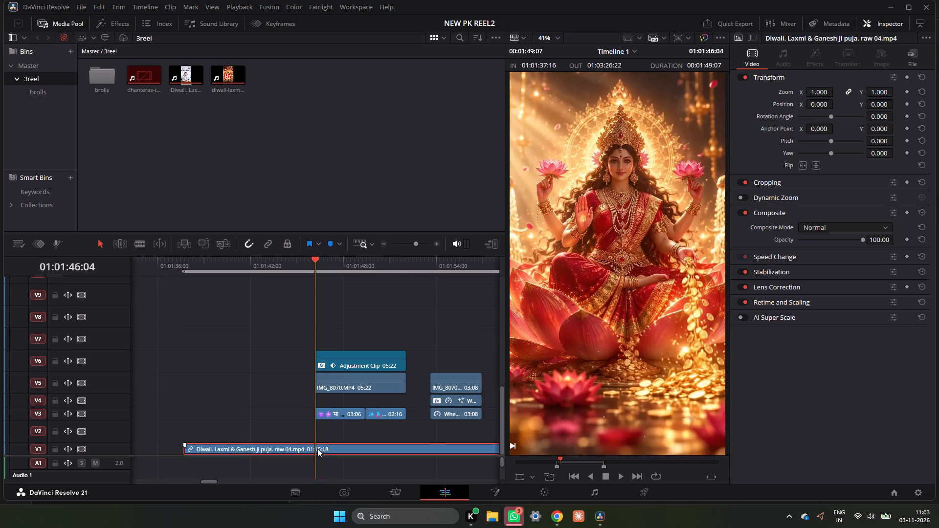
key("ctrl+b")
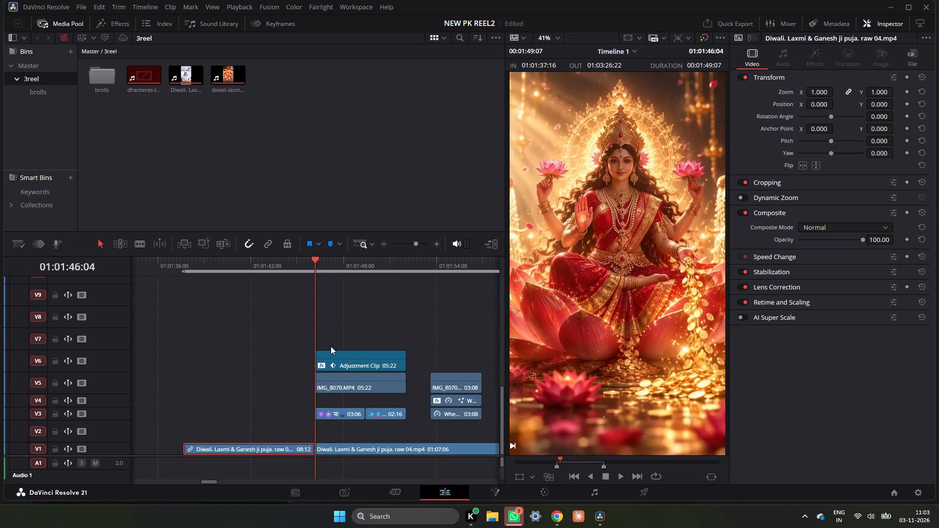
Set the timeline's out point to 01:01:46:03, the last frame of the talking clip before the B-roll.
key("o")
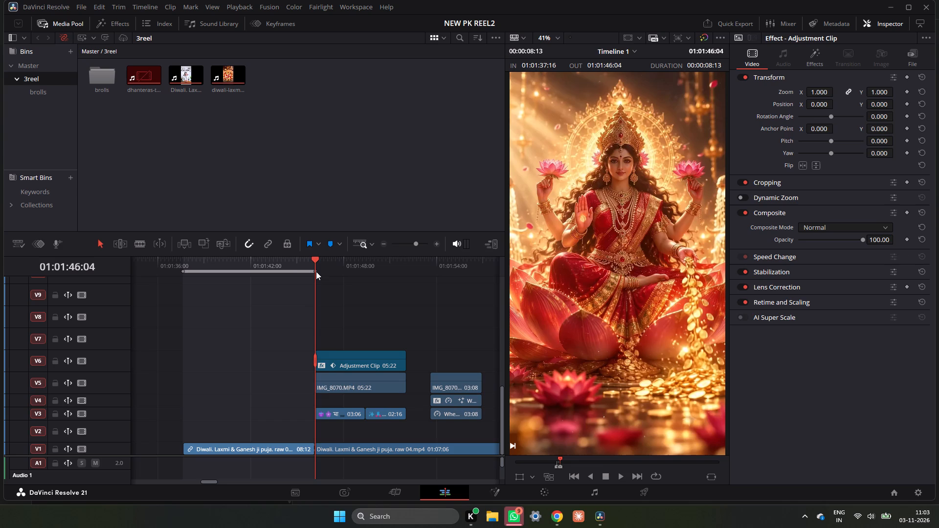
left_click_drag(313, 265, 196, 312)
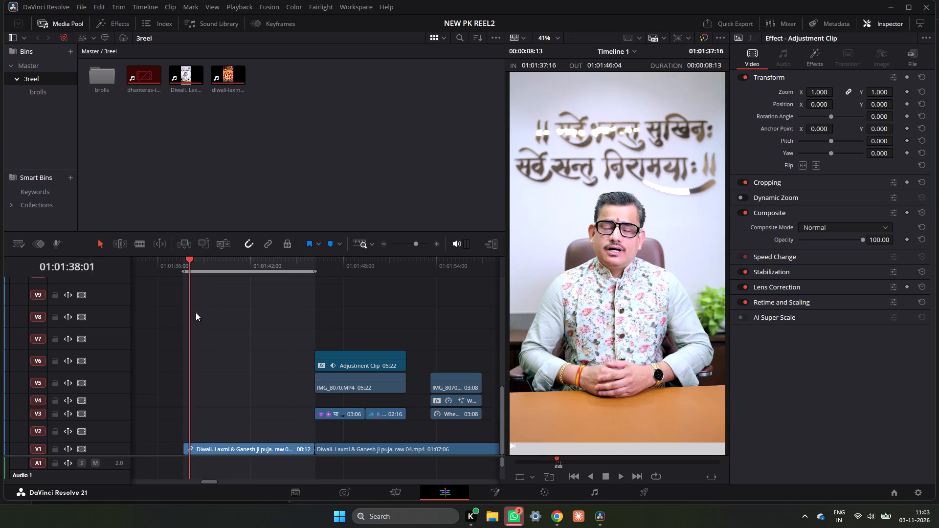
left_click_drag(196, 312, 262, 320)
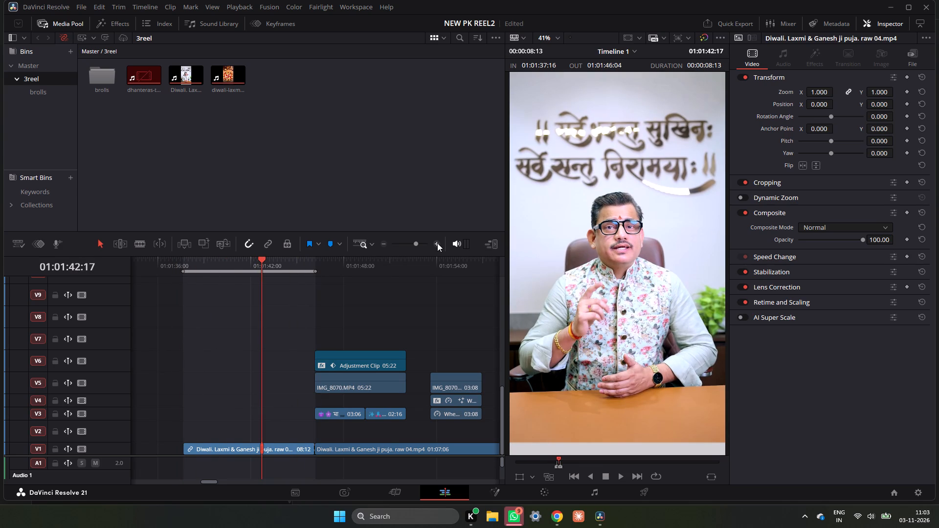
double_click(437, 243)
scroll(422, 290, "down", 7)
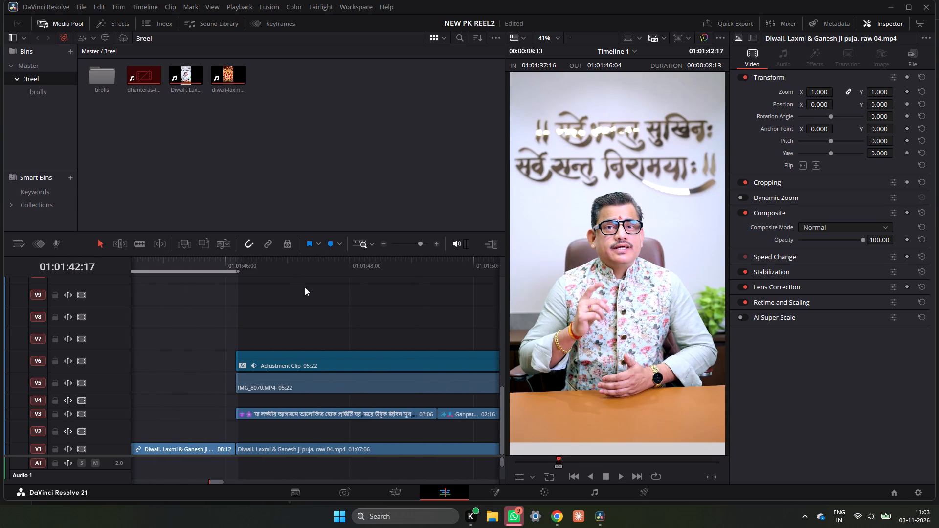
left_click(238, 257)
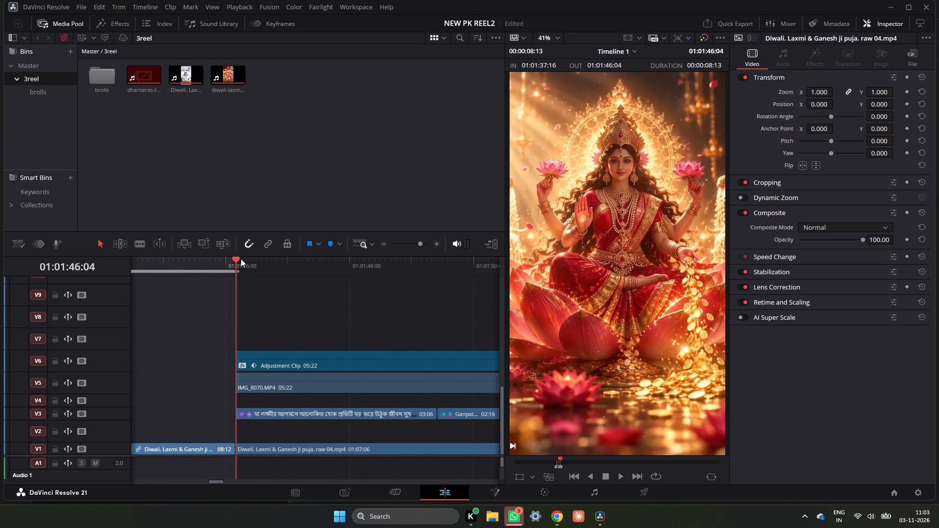
left_click_drag(244, 263, 240, 268)
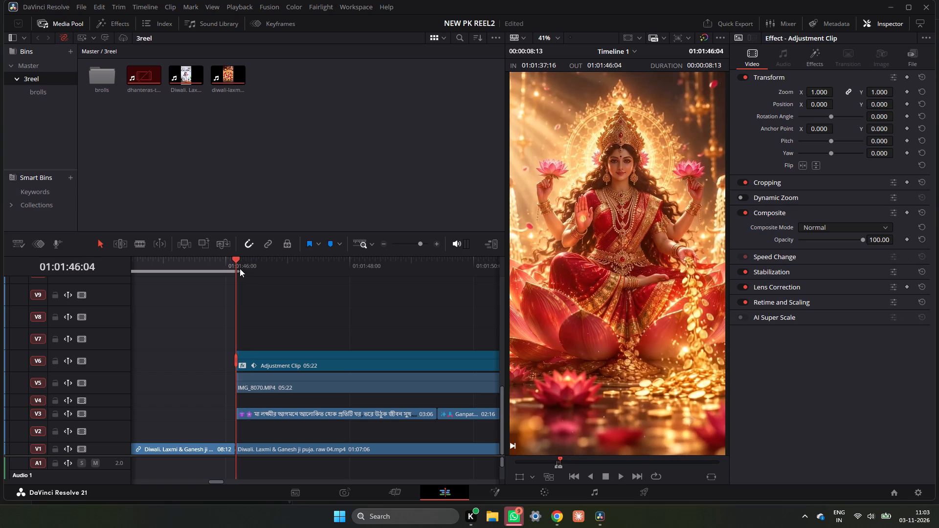
key("Right")
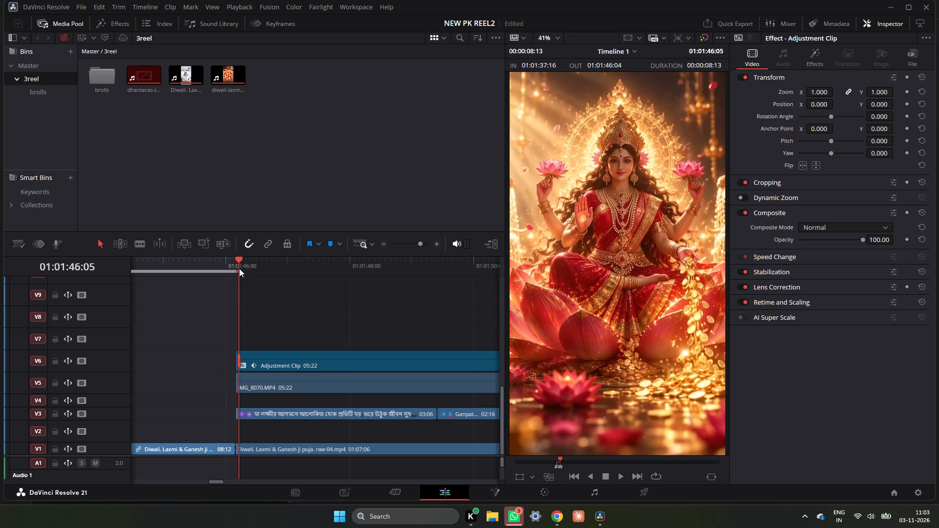
key("Left")
key("Left")
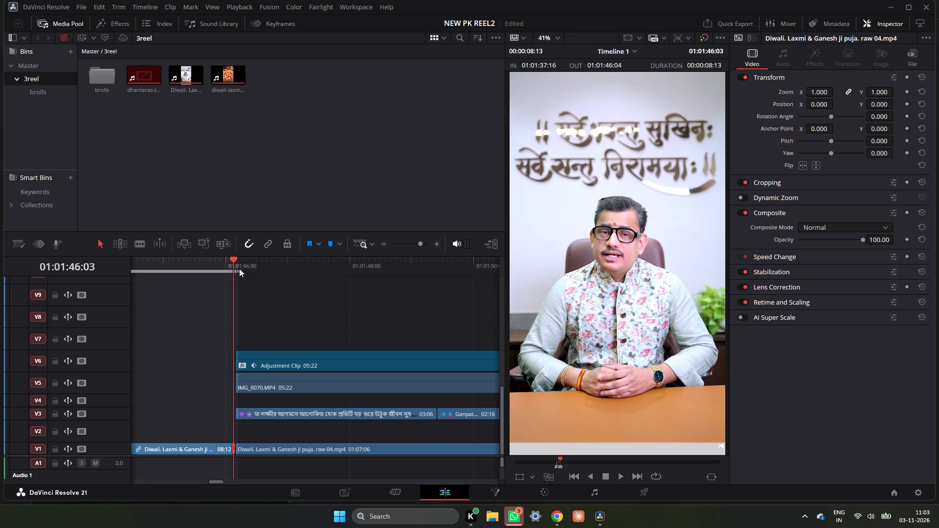
key("o")
left_click_drag(235, 267, 214, 273)
double_click(436, 242)
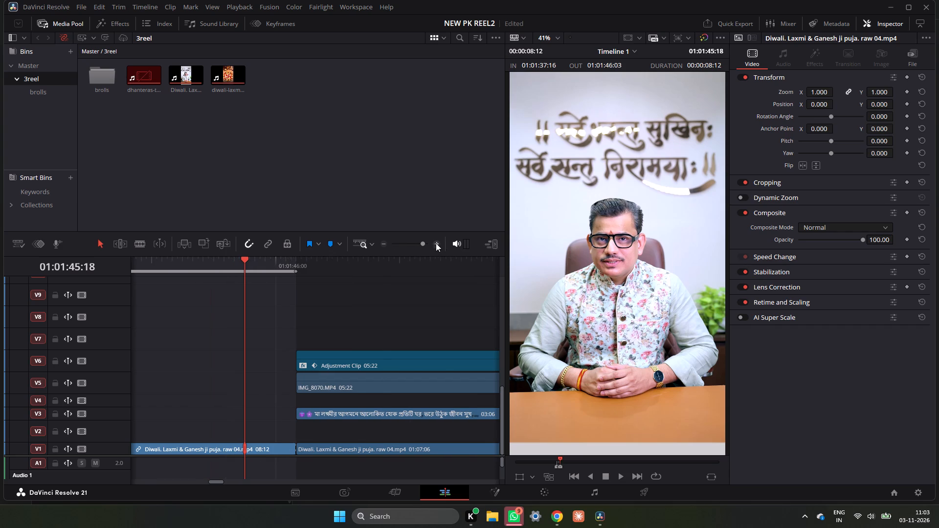
left_click(385, 258)
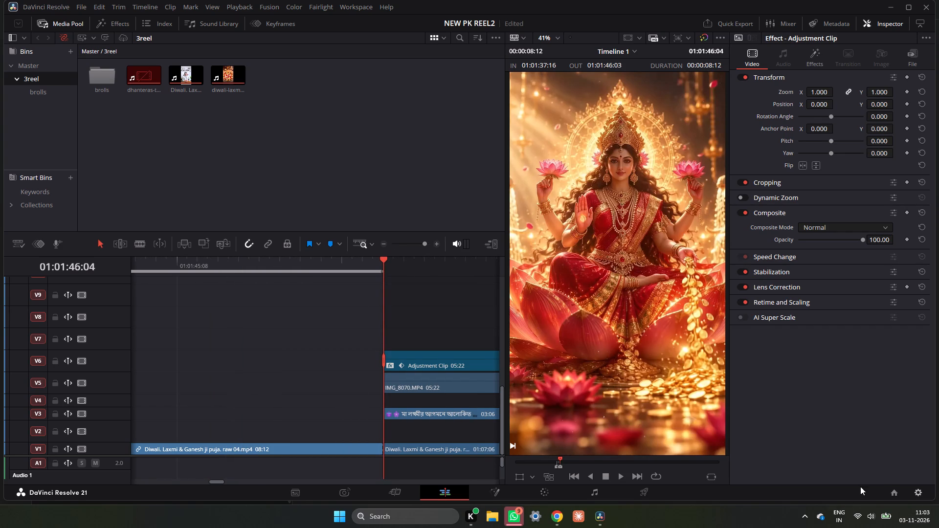
Go to the Deliver page and name the export file "lakshmi ji green screen".
left_click(657, 490)
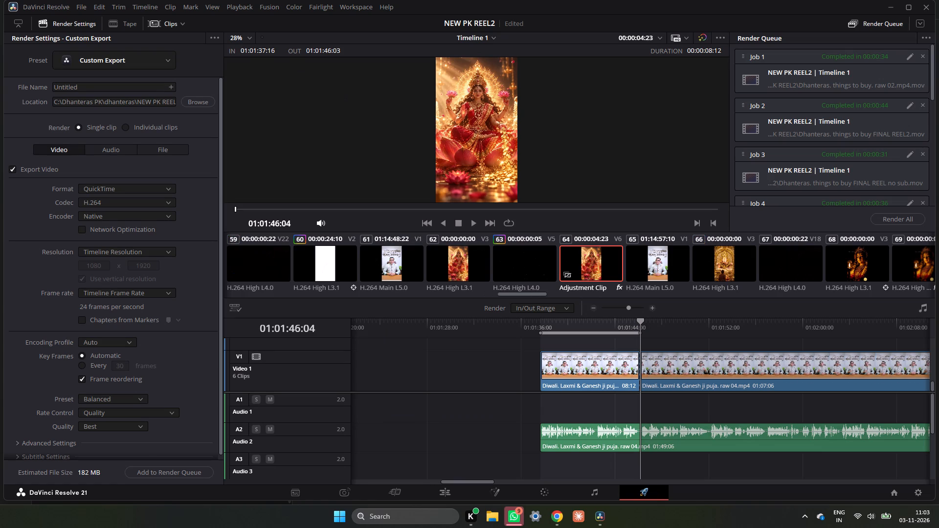
scroll(97, 101, "up", 8)
scroll(107, 140, "up", 5)
left_click(122, 89)
key("BackSpace")
key("BackSpace")
key("BackSpace")
key("BackSpace")
key("BackSpace")
key("BackSpace")
key("BackSpace")
key("BackSpace")
key("BackSpace")
key("BackSpace")
key("BackSpace")
key("BackSpace")
key("BackSpace")
key("BackSpace")
key("BackSpace")
key("BackSpace")
key("BackSpace")
key("BackSpace")
key("BackSpace")
key("BackSpace")
type("lakshmi ji")
key("space")
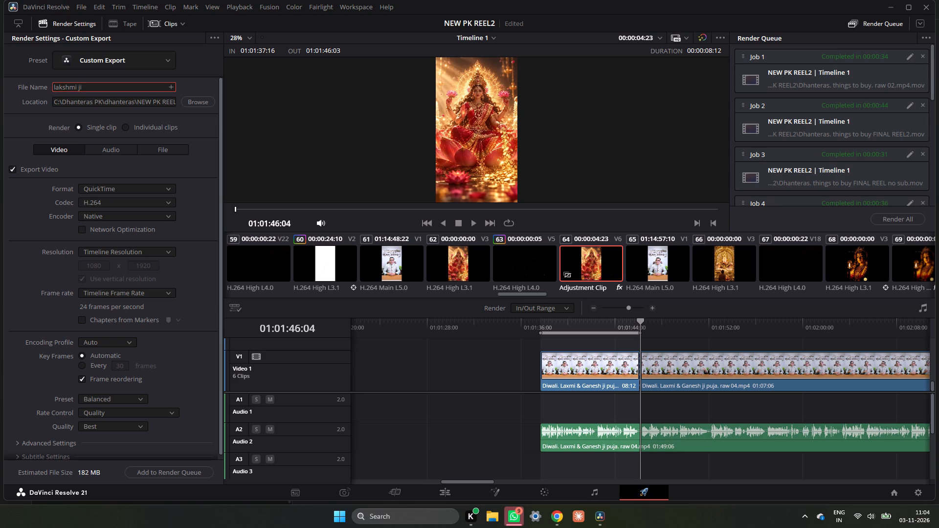
type("green")
key("space")
type("scree")
key("n")
Add the "lakshmi ji green screen" export to the render queue and render that job.
scroll(122, 89, "up", 2)
scroll(149, 374, "down", 9)
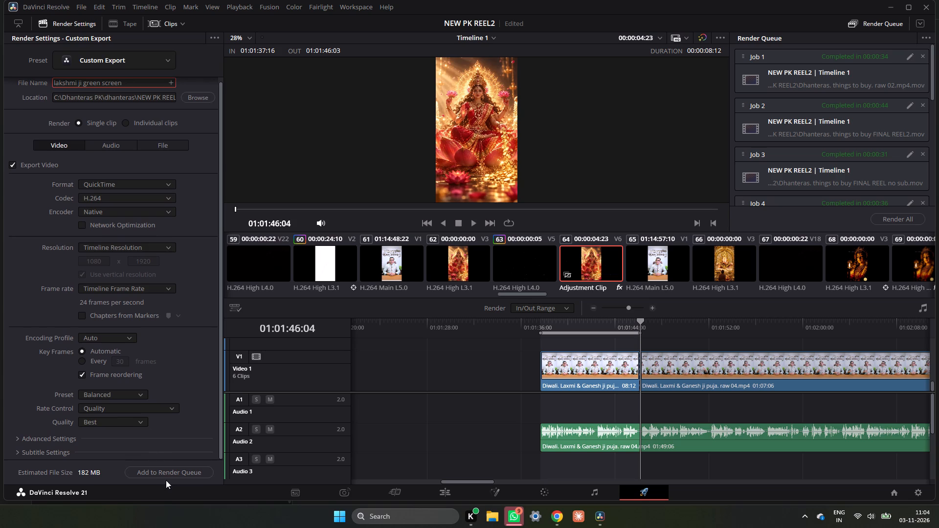
left_click(166, 480)
left_click(176, 473)
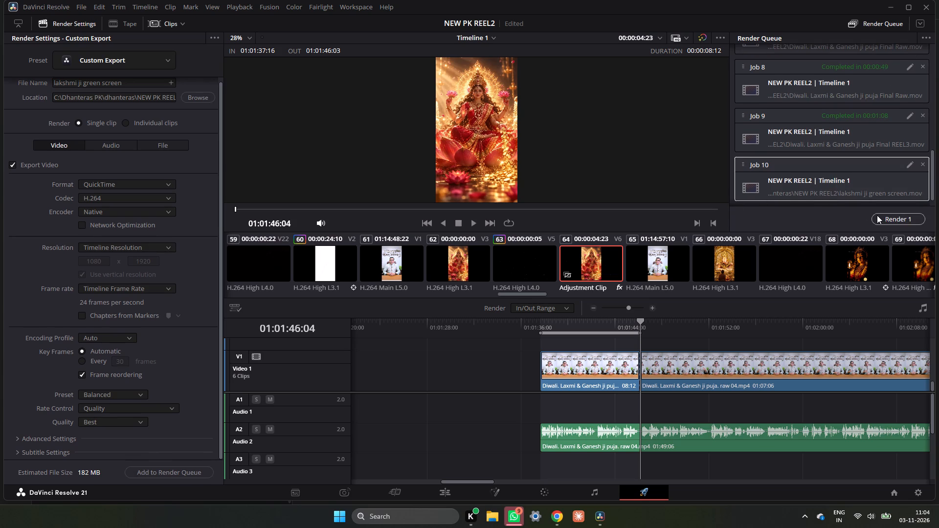
left_click(879, 215)
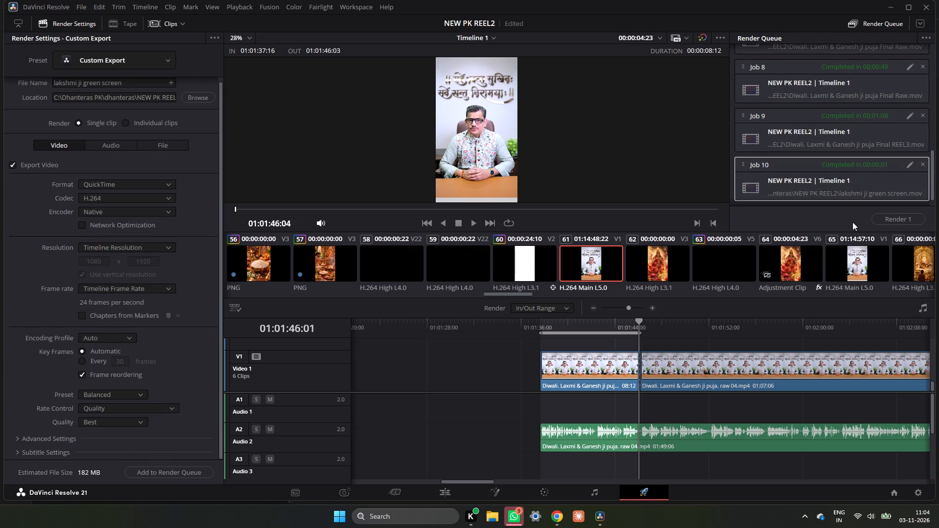
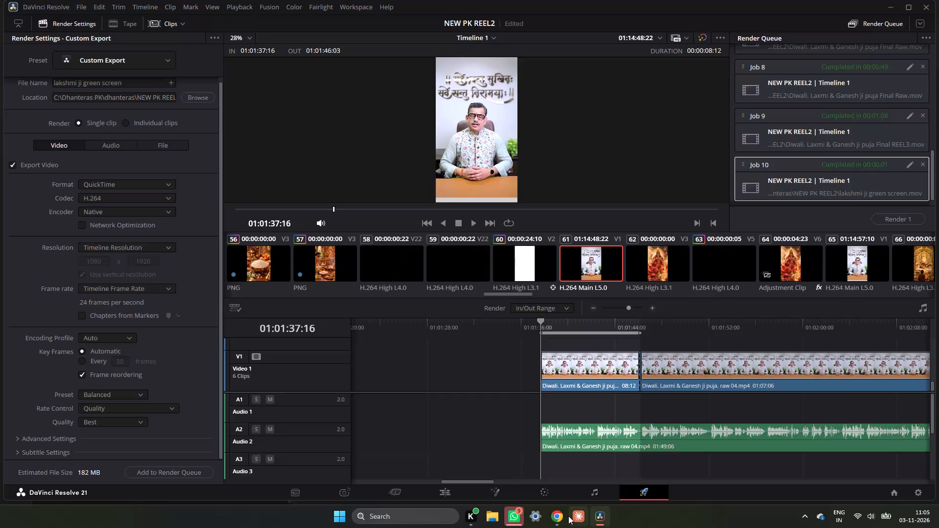
Switch to Chrome and search Google for "green screen free", skimming the results.
left_click(557, 516)
left_click(471, 175)
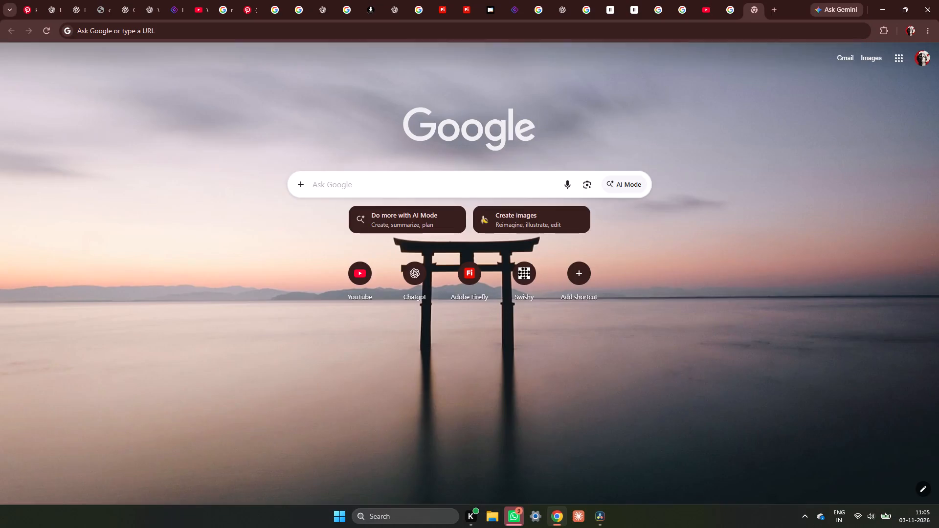
type("gre")
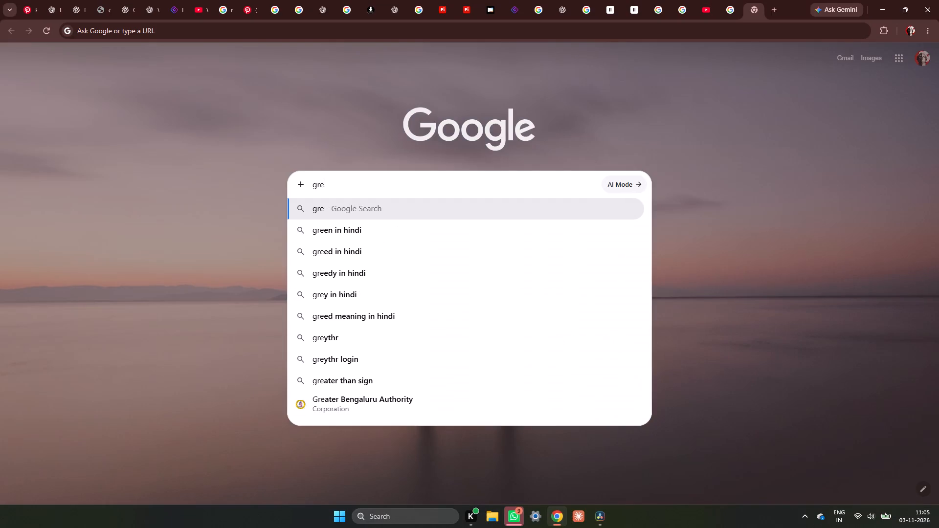
type("en")
key("space")
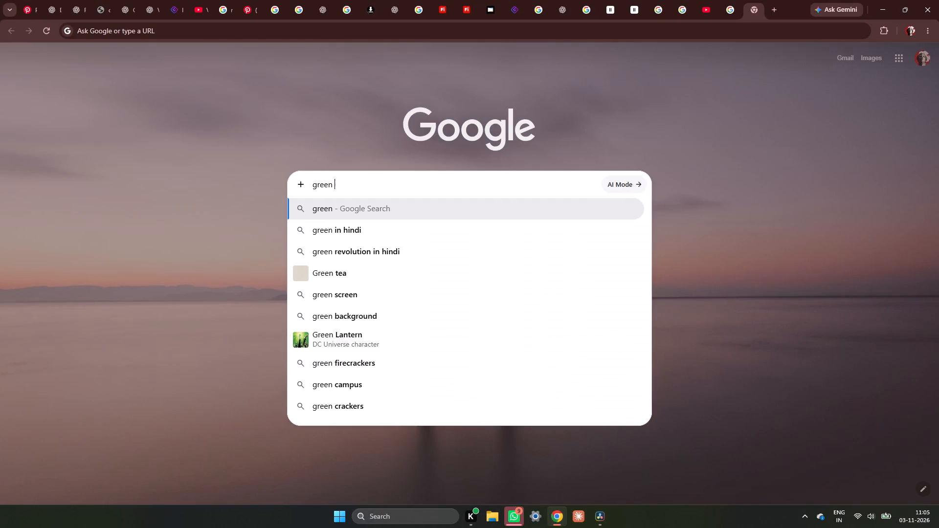
type("screen free")
key("Return")
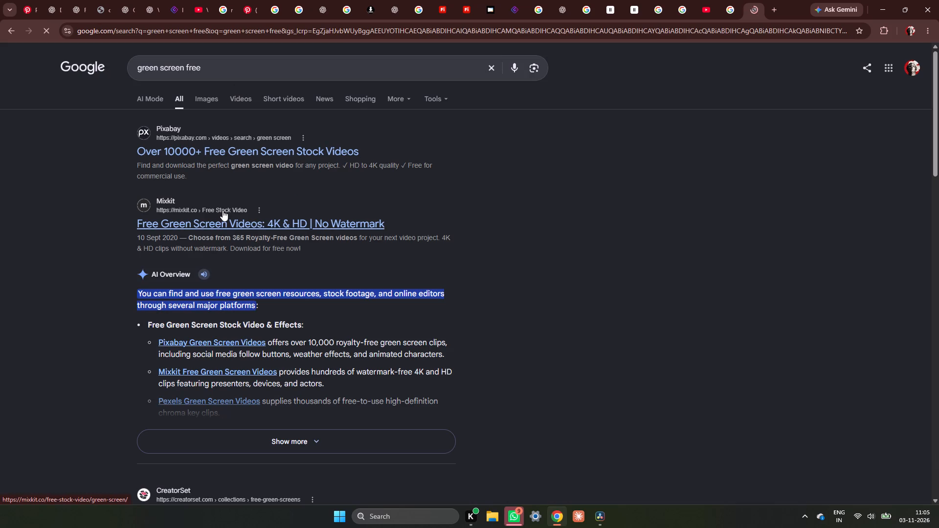
scroll(232, 208, "down", 9)
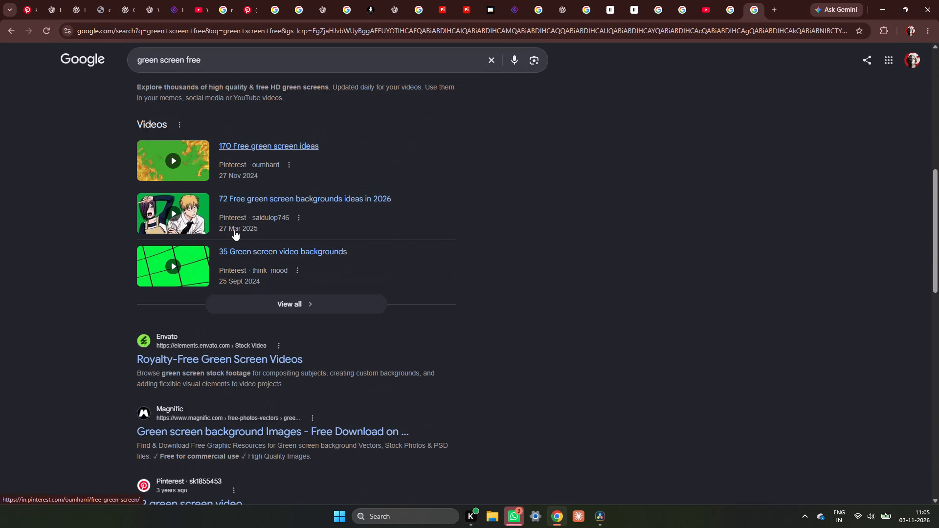
Replace the search query with "back ground remover" and run the search.
left_click(271, 65)
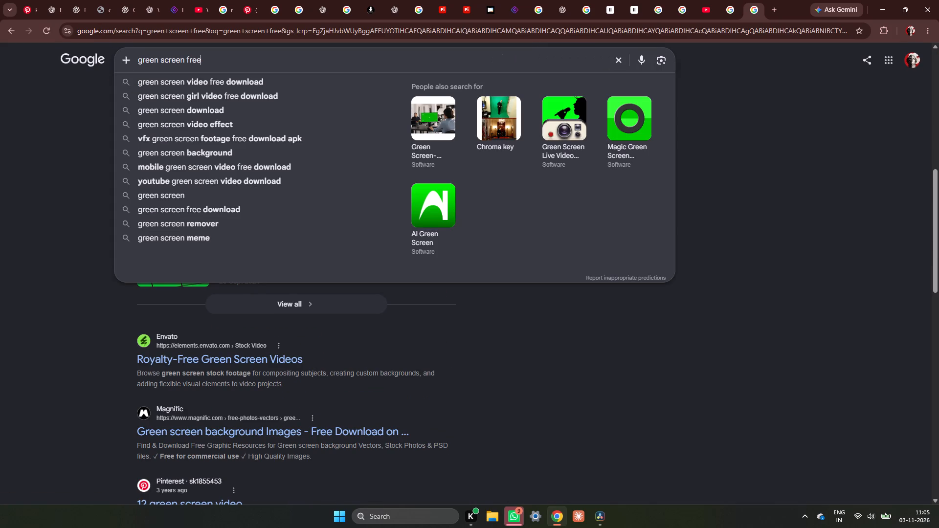
key("BackSpace")
key("BackSpace")
key("BackSpace")
key("BackSpace")
key("BackSpace")
key("BackSpace")
key("BackSpace")
key("BackSpace")
key("BackSpace")
key("BackSpace")
key("BackSpace")
key("BackSpace")
key("BackSpace")
key("BackSpace")
key("BackSpace")
key("BackSpace")
key("BackSpace")
key("BackSpace")
key("BackSpace")
key("BackSpace")
type("back ground remove")
key("space")
key("BackSpace")
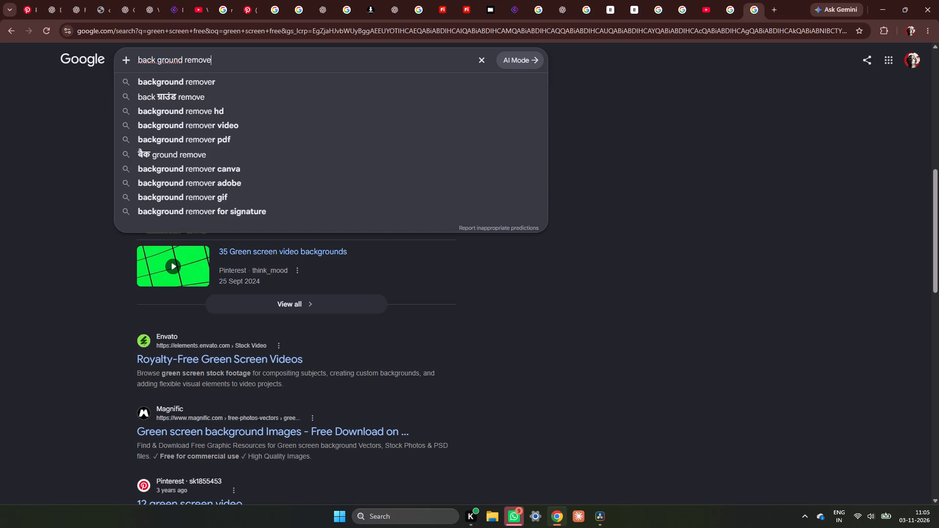
key("r")
key("Return")
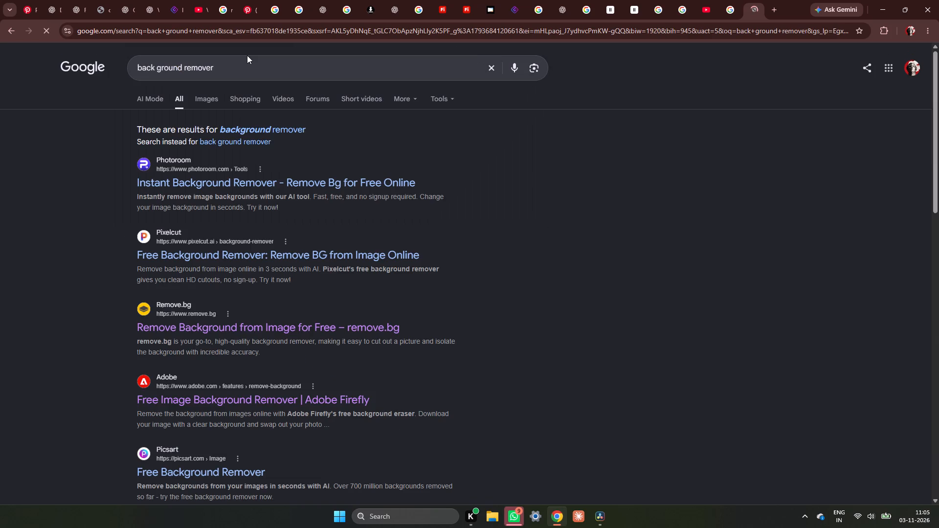
View Photoroom's background remover page and return to the search results.
left_click(266, 176)
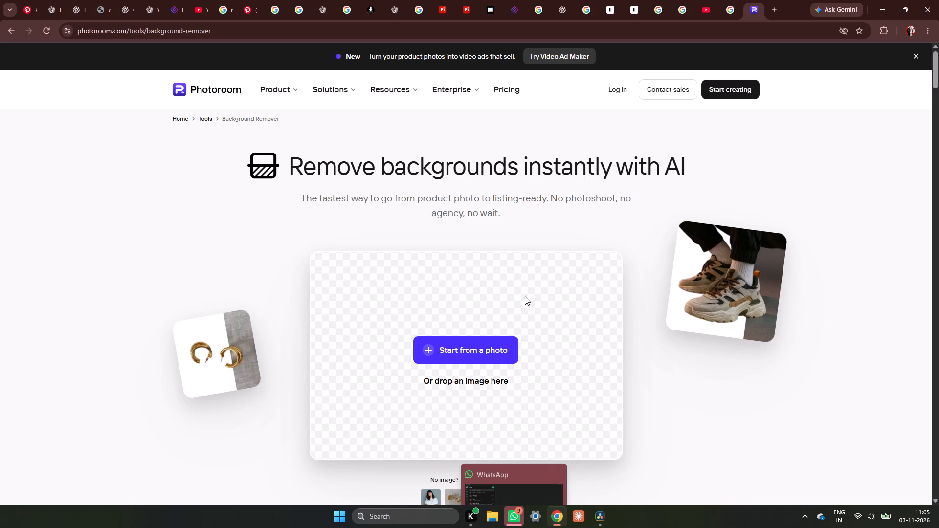
left_click(7, 30)
Examine the background remover results and query suggestions for a suitable tool, correcting the query's spelling to "background remover".
left_click(287, 72)
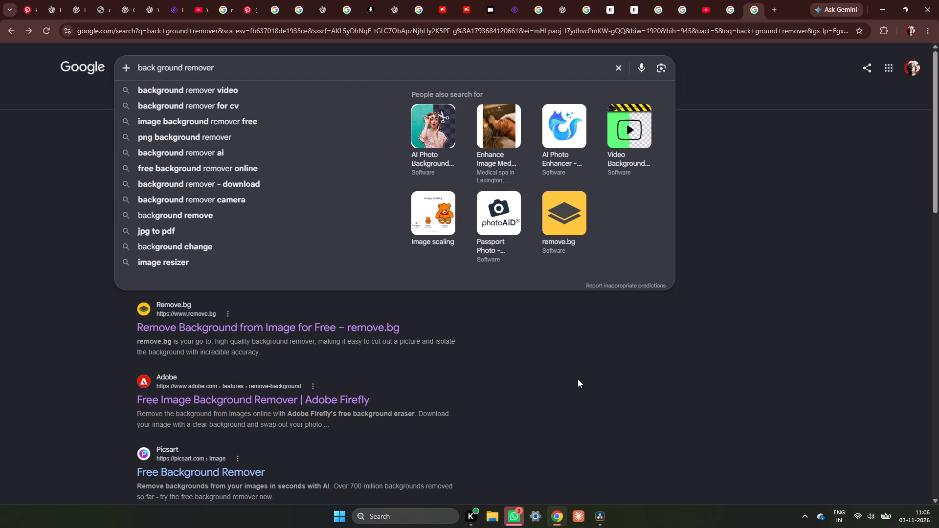
left_click(593, 432)
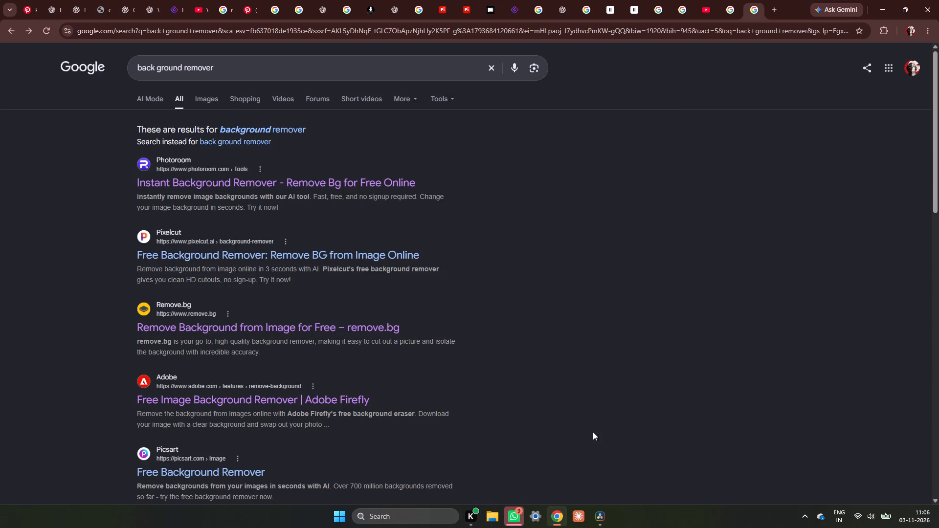
scroll(501, 395, "down", 7)
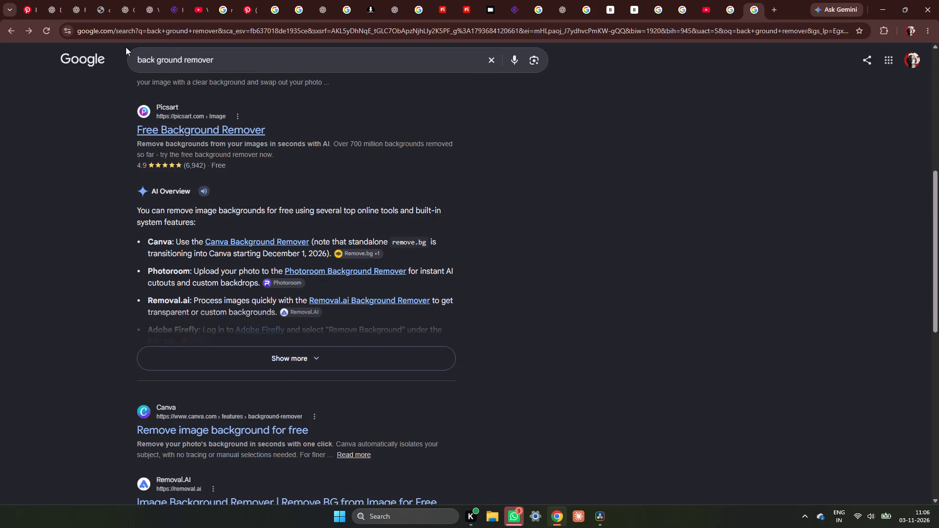
left_click(251, 64)
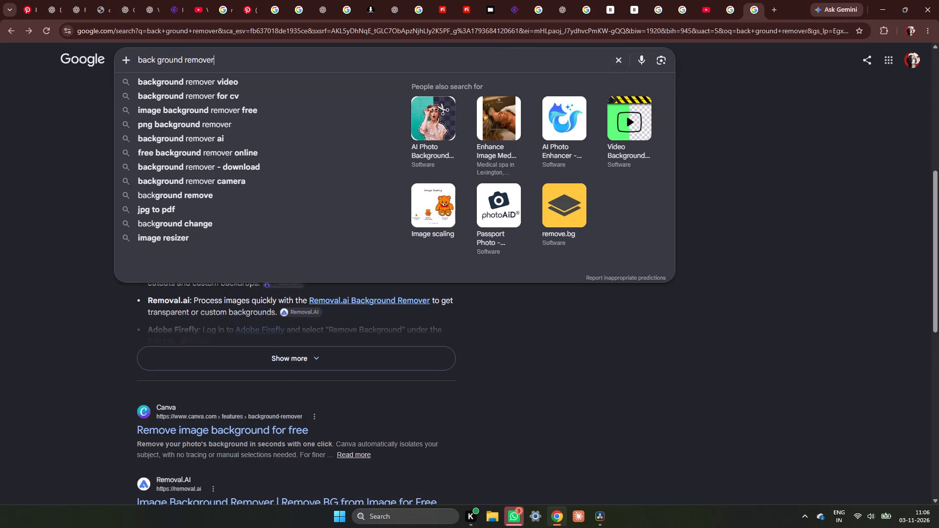
key("space")
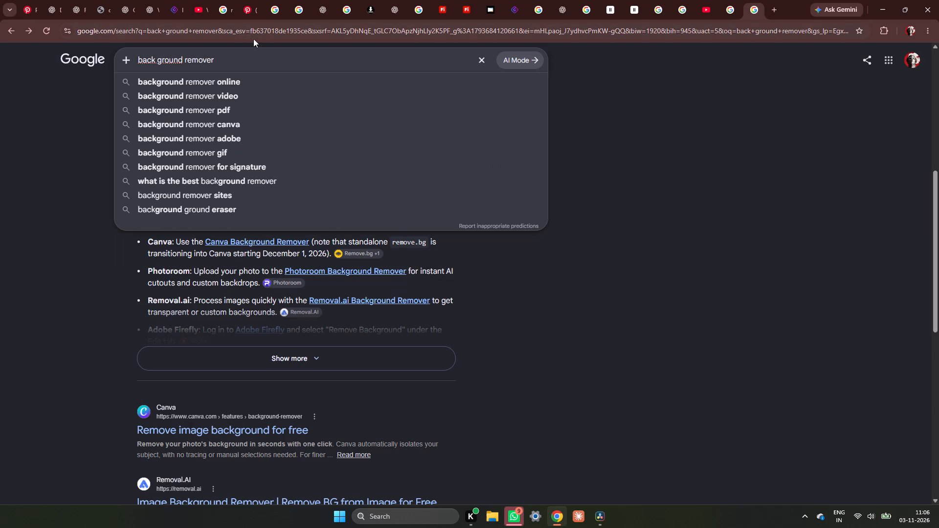
left_click(614, 155)
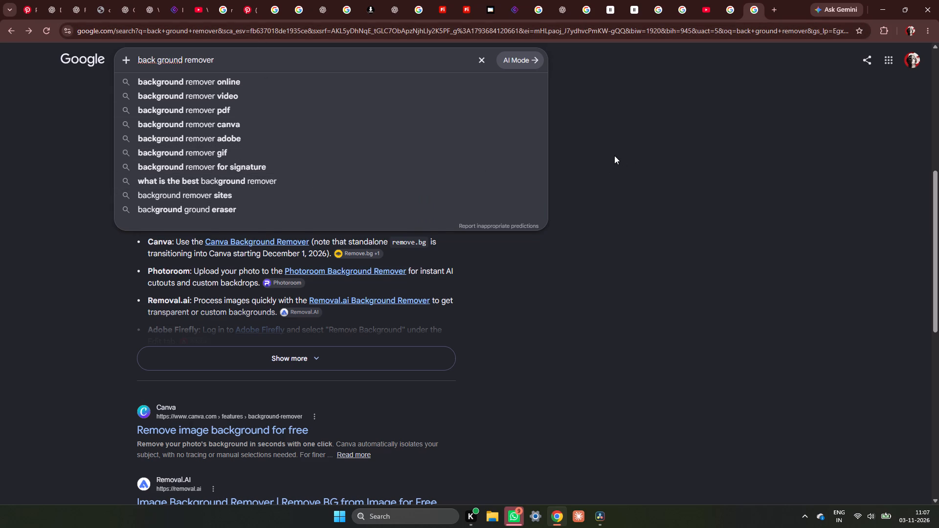
scroll(350, 141, "up", 4)
scroll(252, 171, "up", 5)
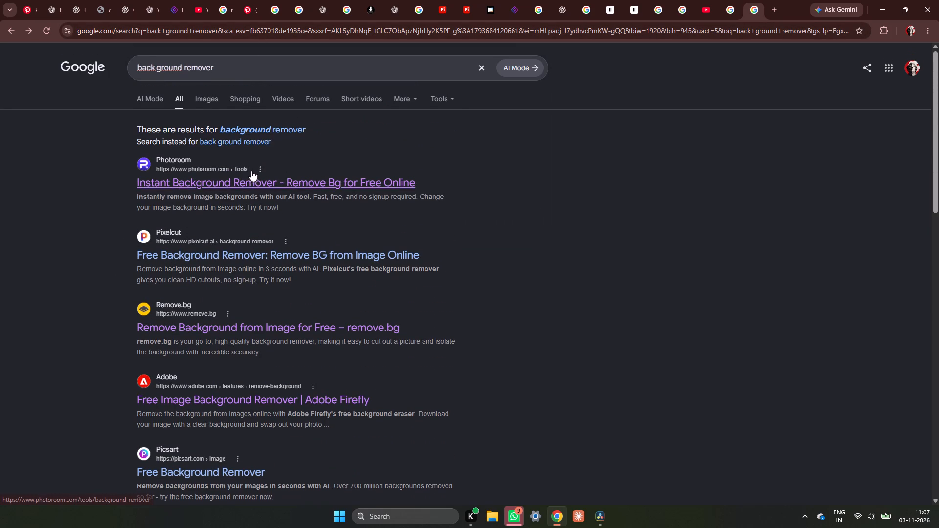
scroll(205, 330, "down", 2)
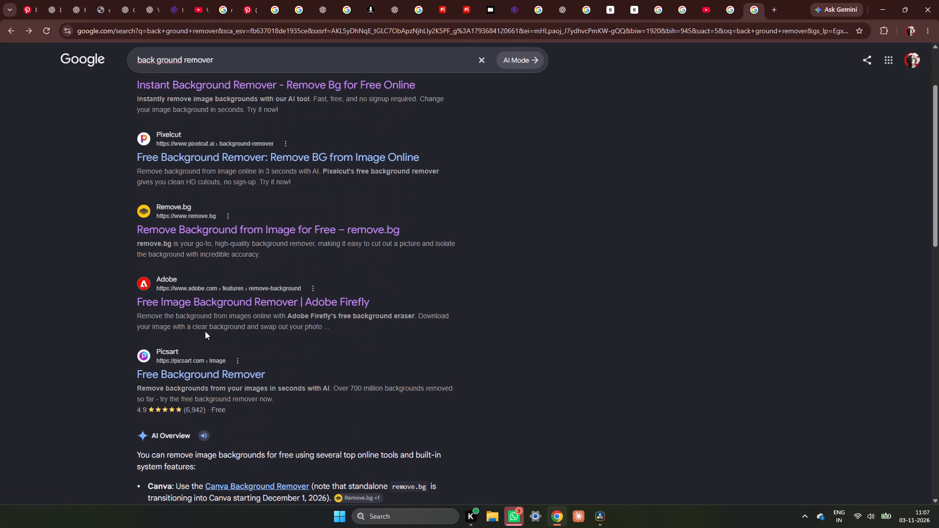
scroll(416, 211, "up", 6)
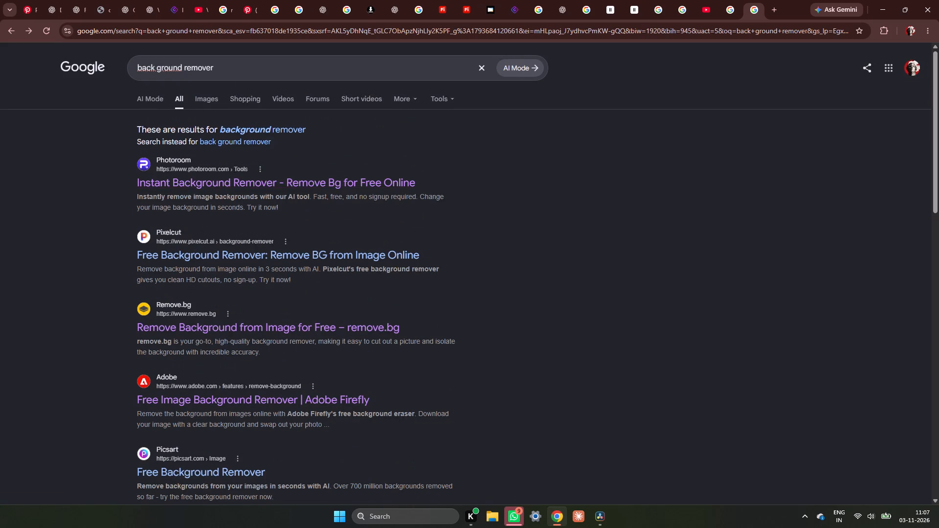
left_click(231, 71)
left_click(158, 66)
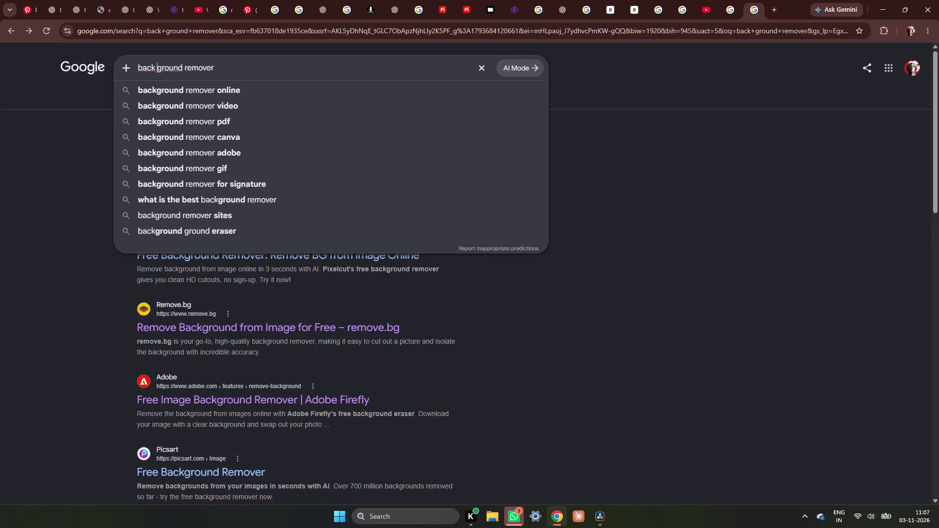
key("BackSpace")
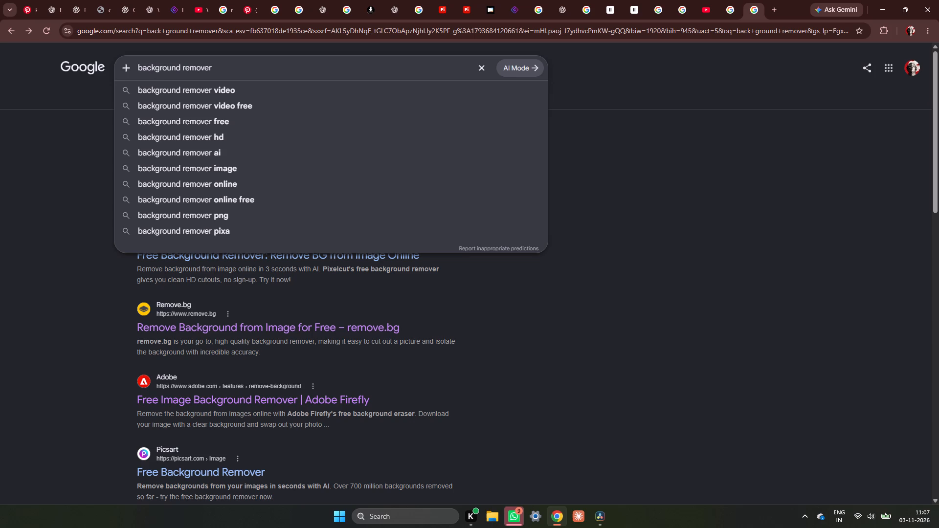
left_click(817, 311)
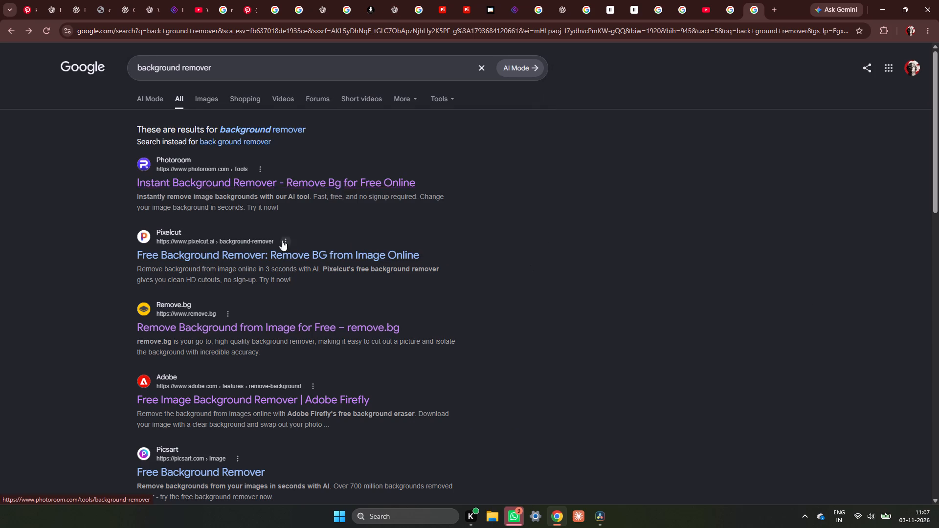
Open VEED's "Remove Background from Video Free" page from the search results.
scroll(282, 250, "down", 15)
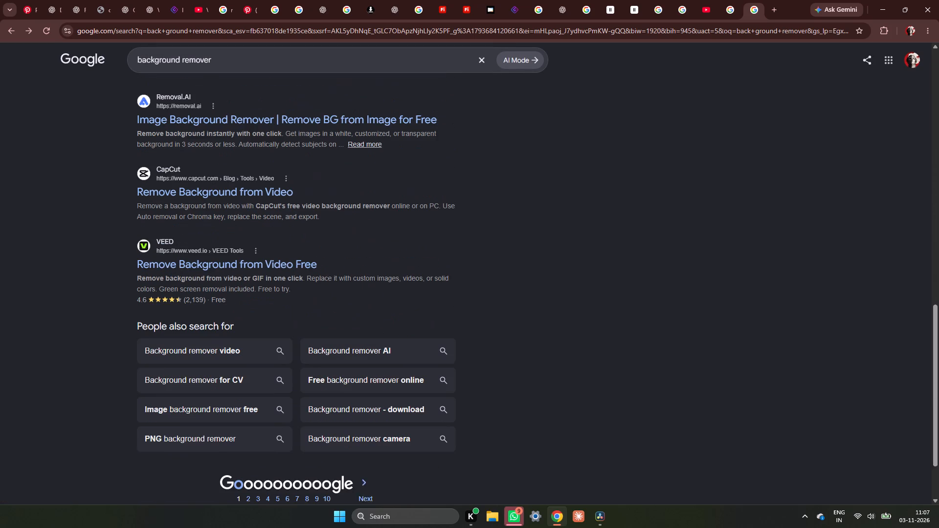
left_click(211, 252)
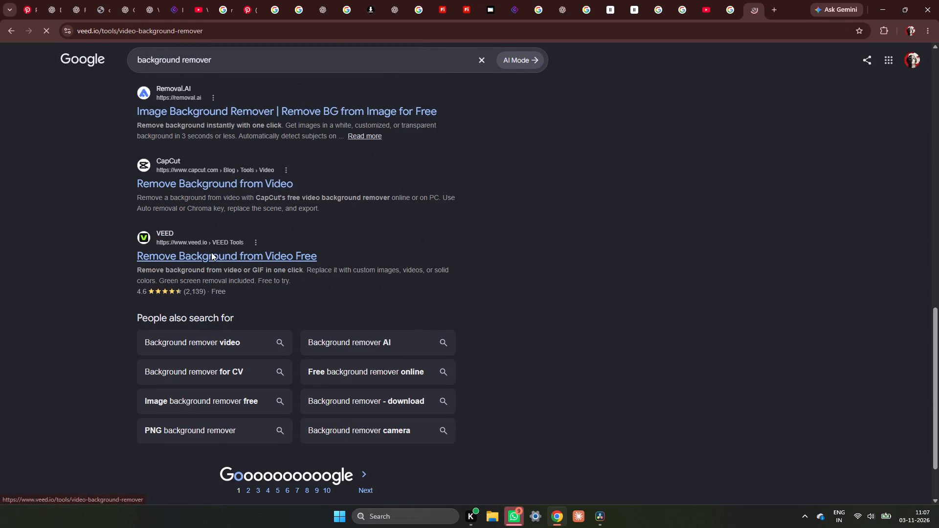
Start a VEED background removal project and upload the "lakshmi ji green screen" video from the NEW PK REEL2 folder.
left_click(207, 282)
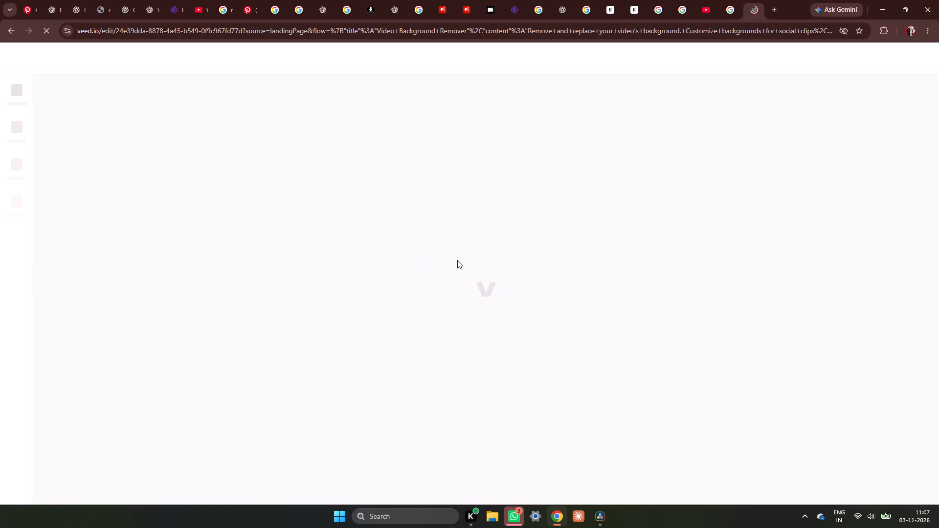
left_click(461, 252)
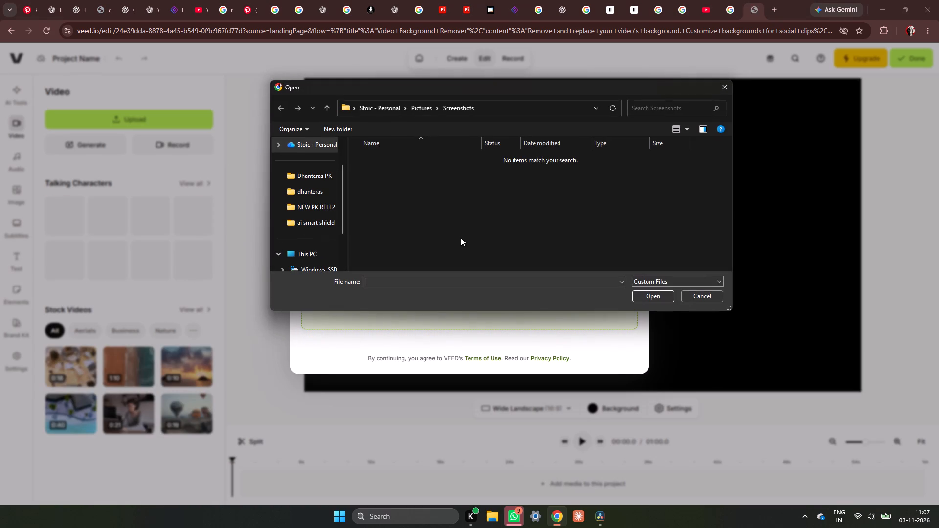
left_click(313, 195)
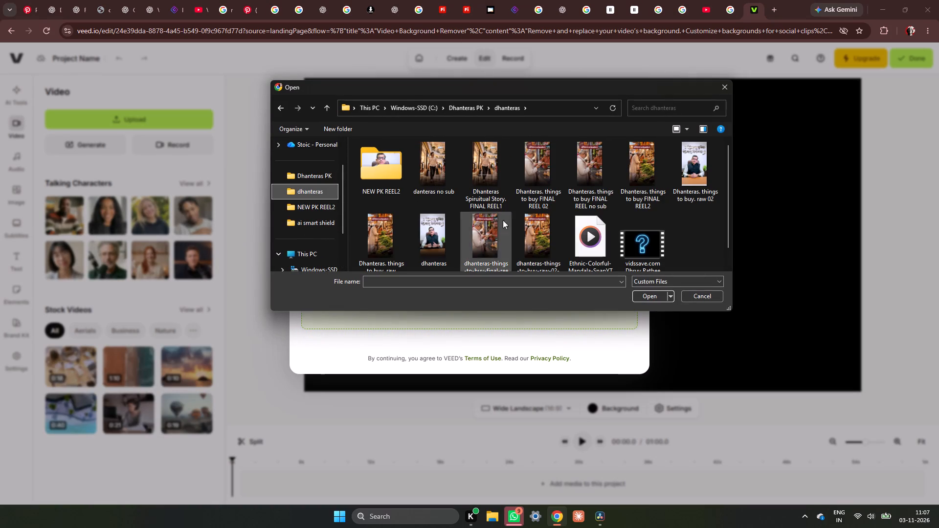
scroll(497, 215, "down", 2)
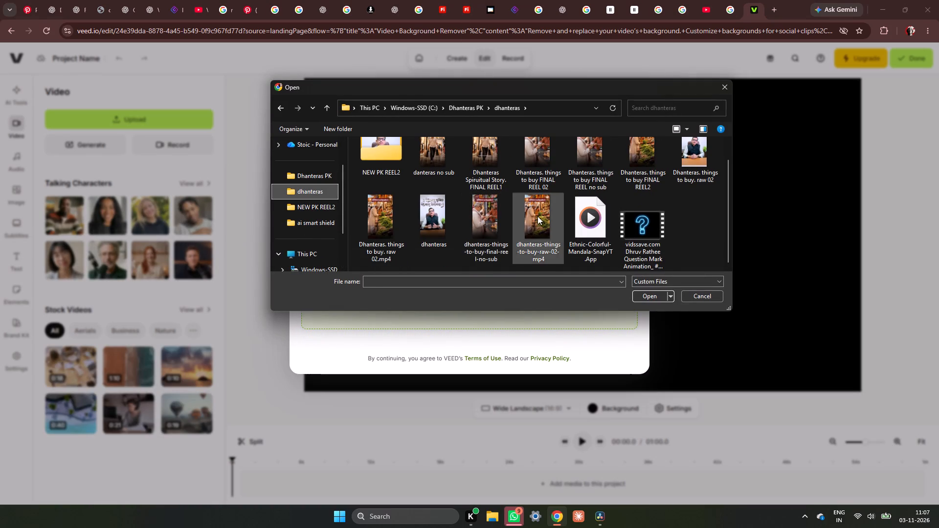
left_click(324, 204)
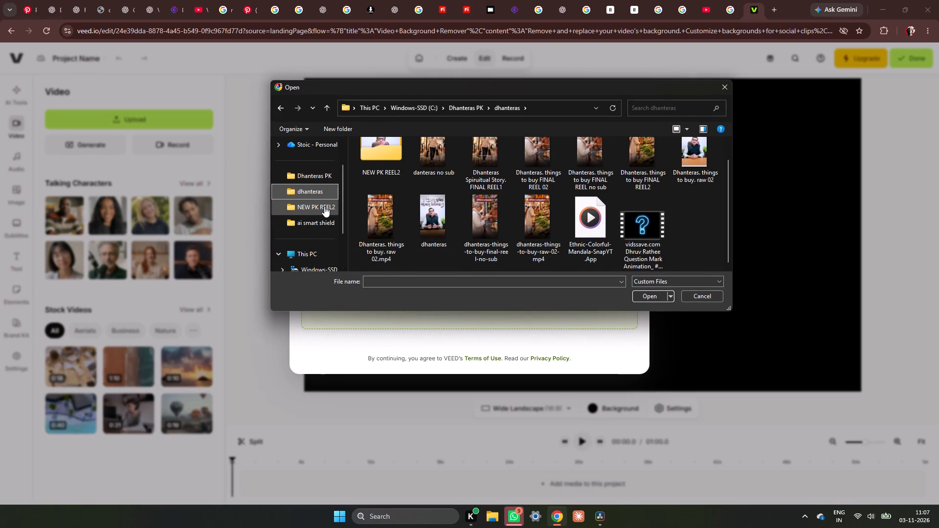
left_click(324, 206)
scroll(503, 214, "down", 4)
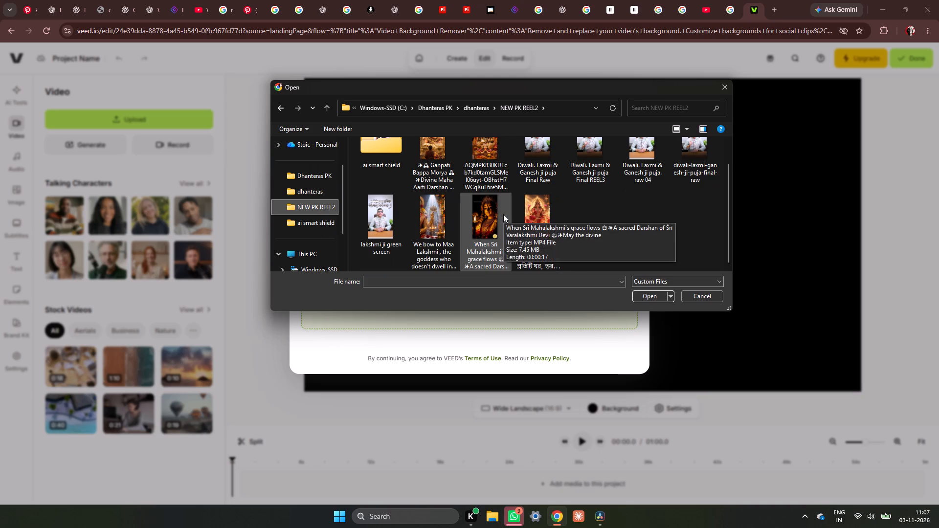
left_click(398, 220)
left_click(650, 297)
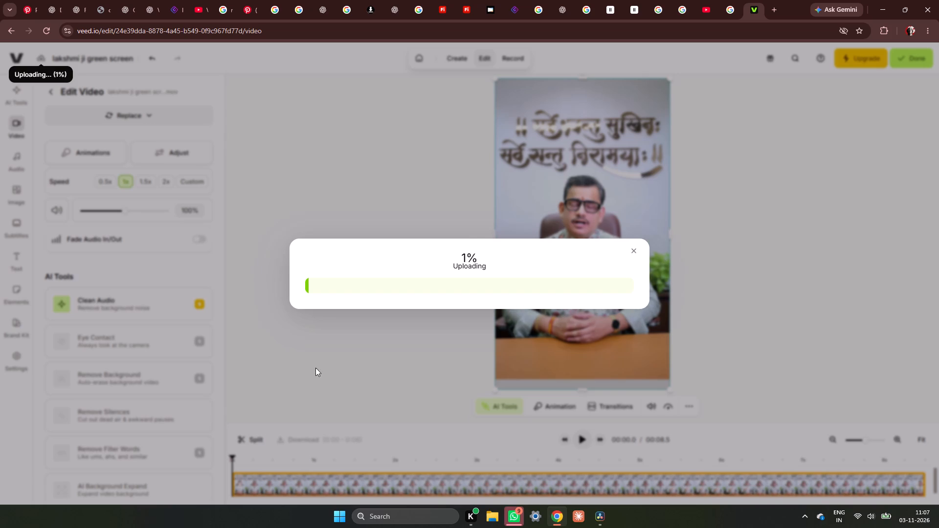
Switch back to DaVinci Resolve's Edit page and briefly play the start of the talking clip on V1.
left_click(775, 5)
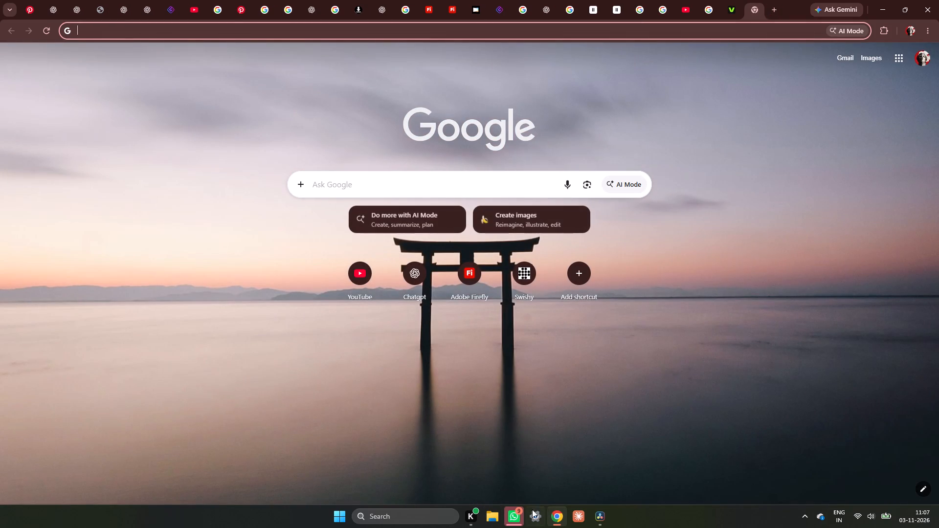
left_click(606, 518)
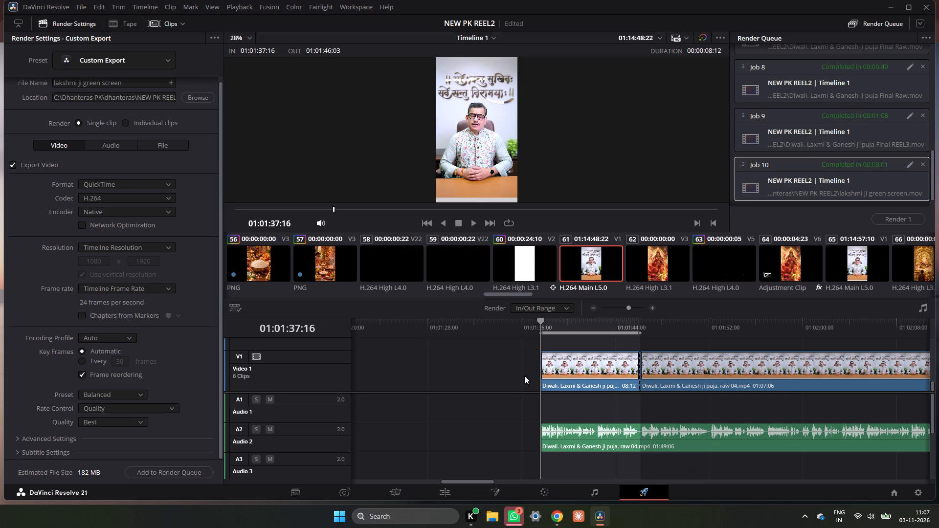
left_click(445, 491)
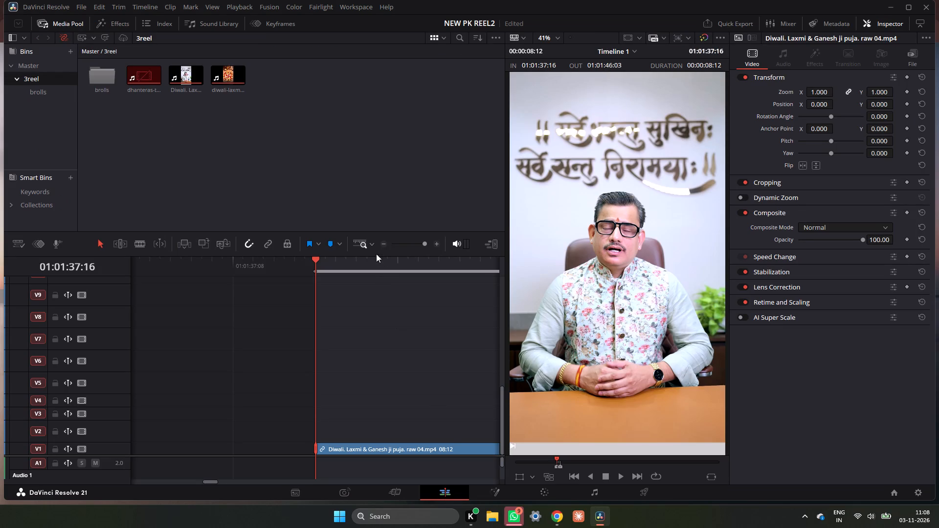
left_click(381, 242)
triple_click(381, 242)
left_click(381, 242)
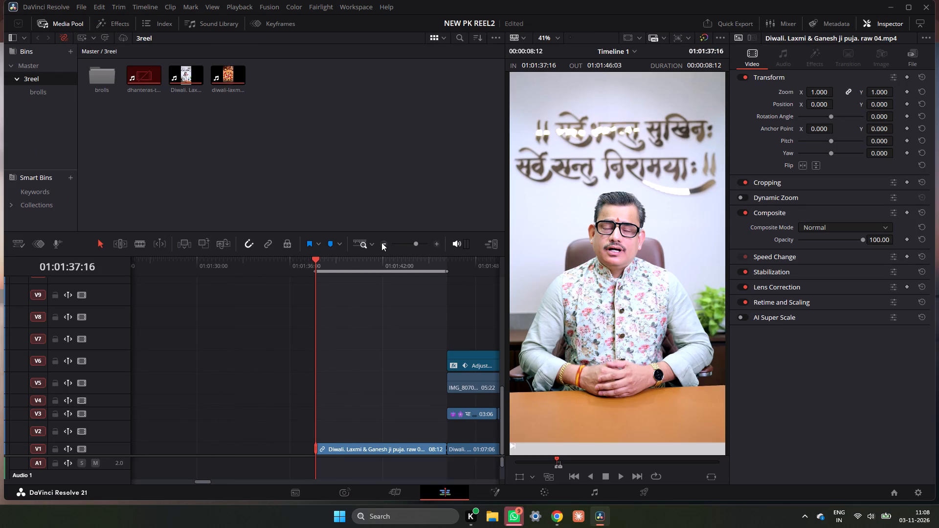
key("space")
key("space")
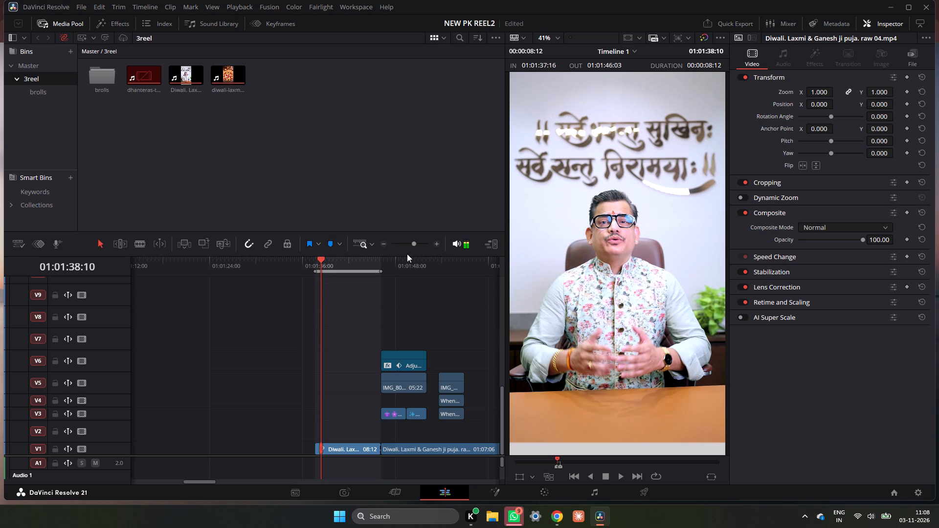
Examine the Diwali section of the timeline from the Lakshmi image clip at 01:01:47 to the Ganesh aarti clip at 01:02:05.
left_click(386, 262)
key("space")
key("space")
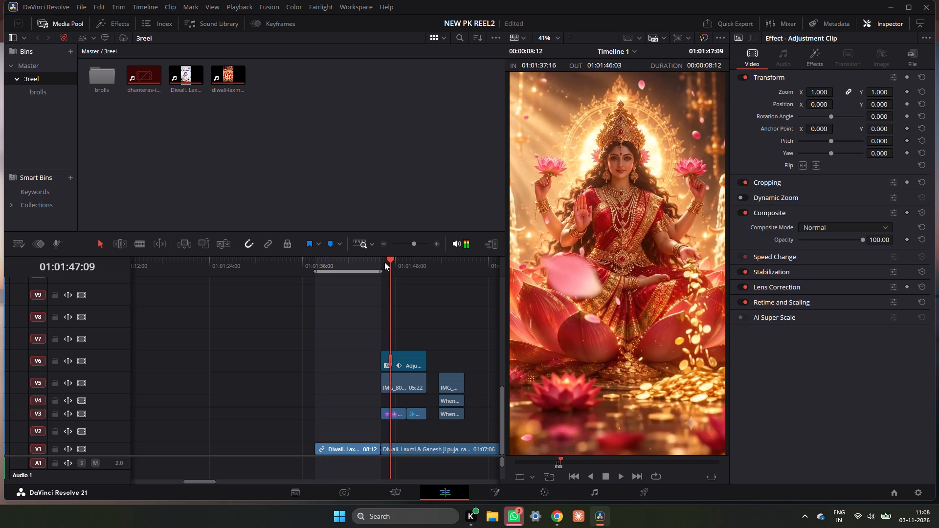
scroll(384, 262, "down", 3, "ctrl")
scroll(240, 282, "up", 2)
scroll(308, 274, "down", 3)
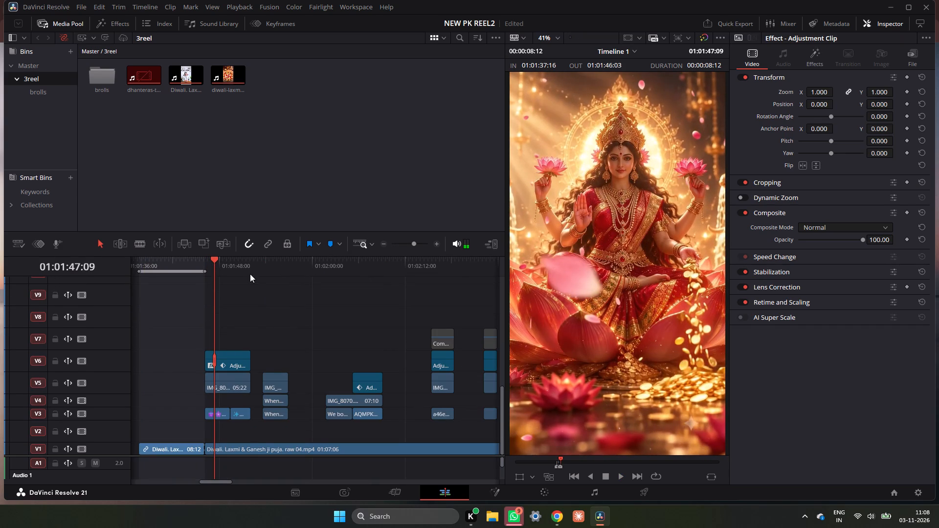
left_click_drag(250, 272, 352, 278)
scroll(354, 278, "down", 4, "ctrl")
scroll(317, 275, "up", 2)
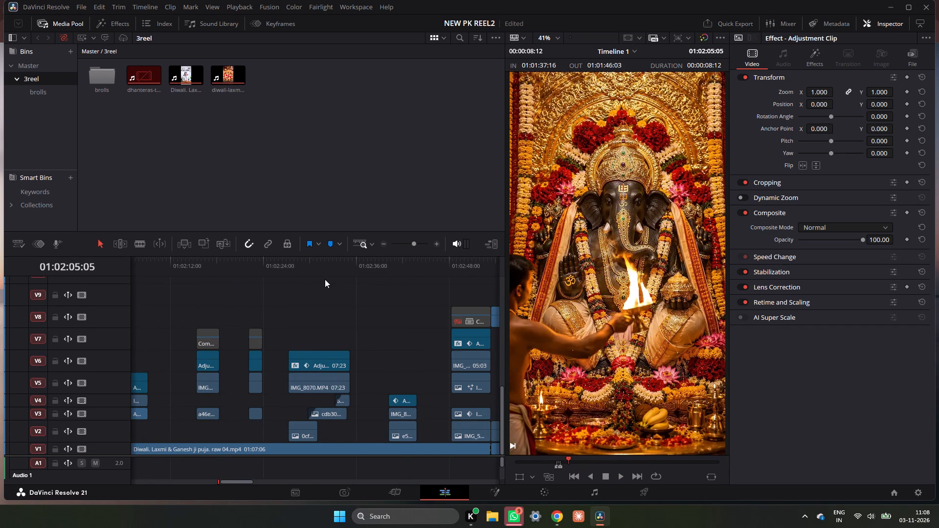
scroll(325, 279, "up", 3, "ctrl")
left_click(388, 244)
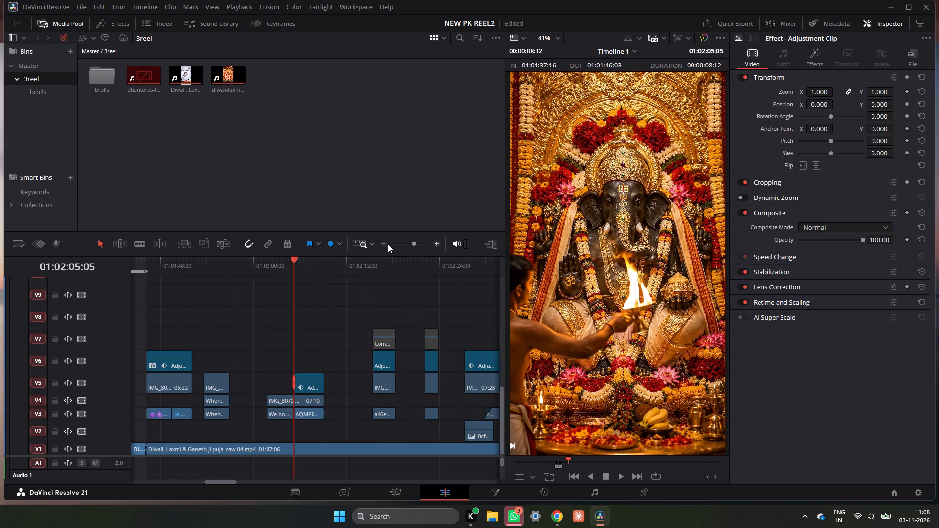
left_click(387, 244)
double_click(385, 244)
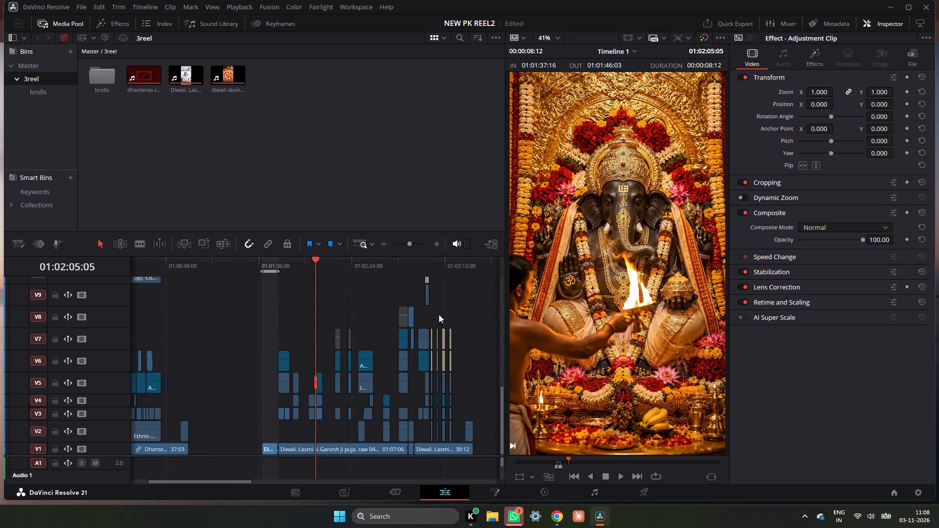
Copy the two WordByWord_2 titles on V7 and V6 and the compound clip on V5 ending at 01:03:06:00, leaving out the V4 adjustment clip.
left_click_drag(431, 310, 431, 388)
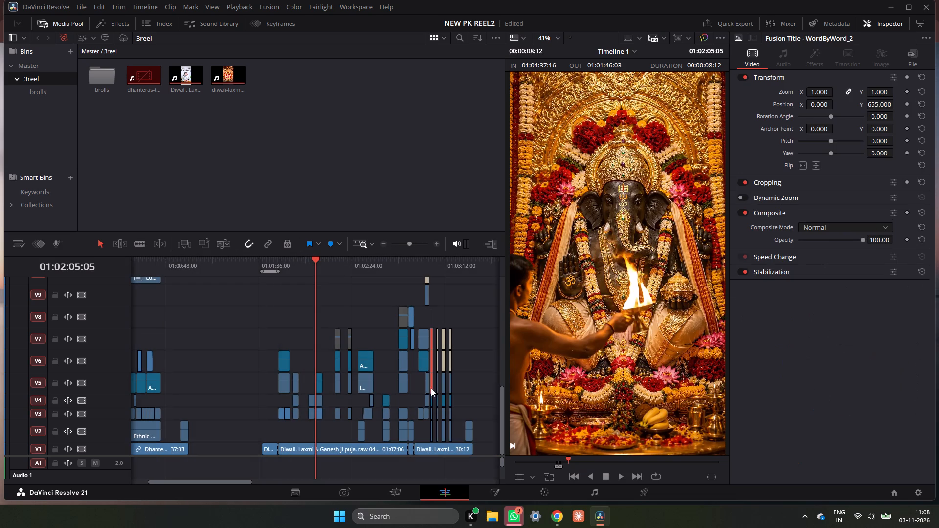
left_click_drag(431, 388, 431, 398)
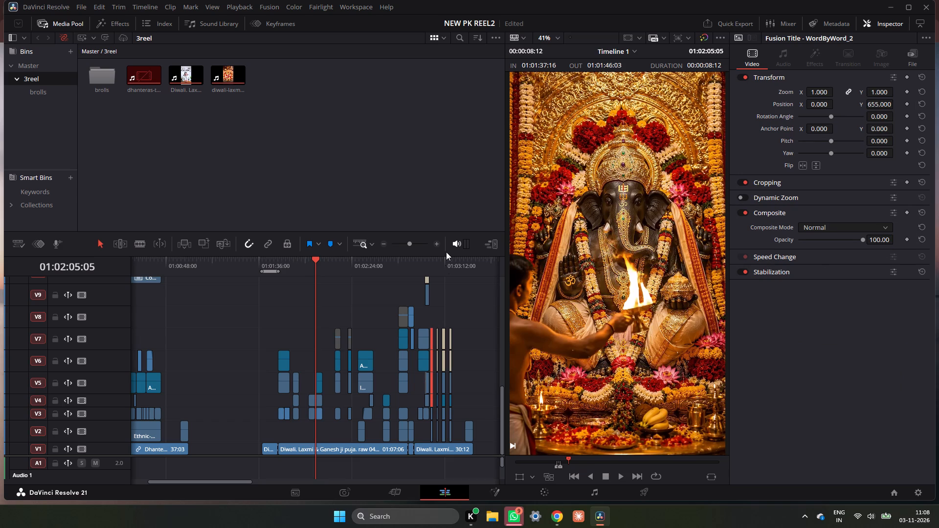
double_click(438, 245)
scroll(430, 278, "down", 7, "ctrl")
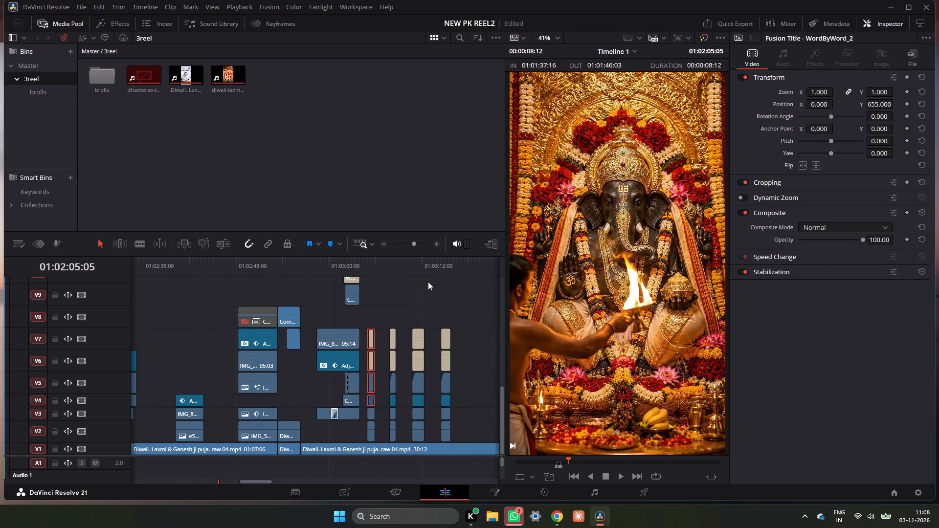
scroll(427, 282, "down", 1, "ctrl")
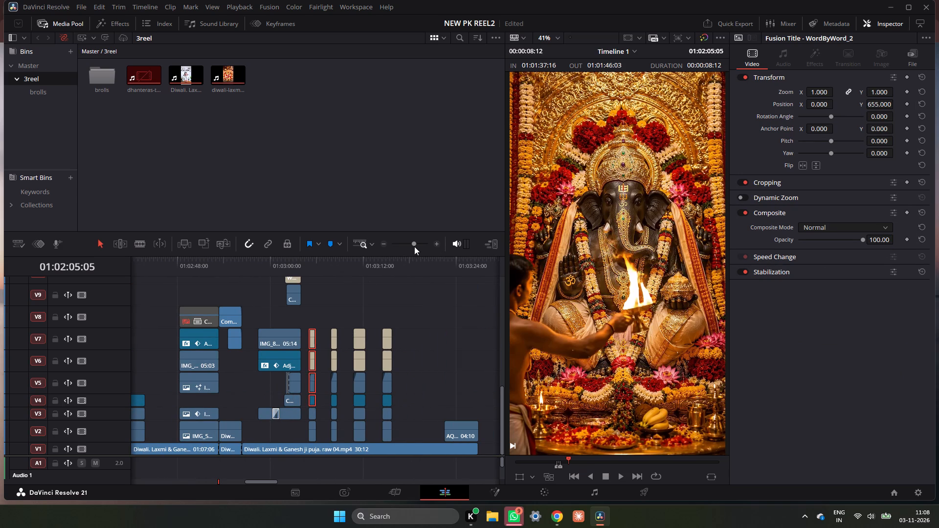
left_click(436, 243)
scroll(387, 284, "down", 6, "ctrl")
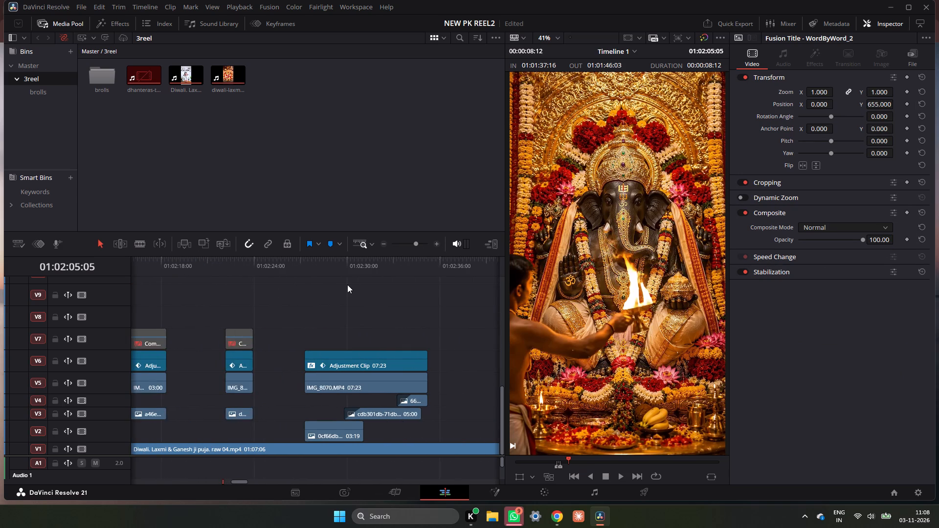
scroll(347, 285, "down", 10, "ctrl")
left_click(317, 259)
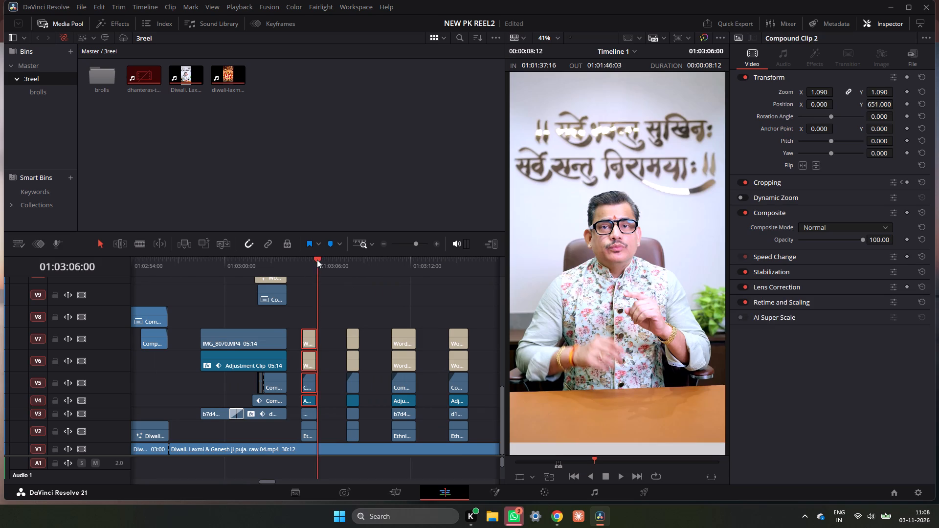
double_click(436, 245)
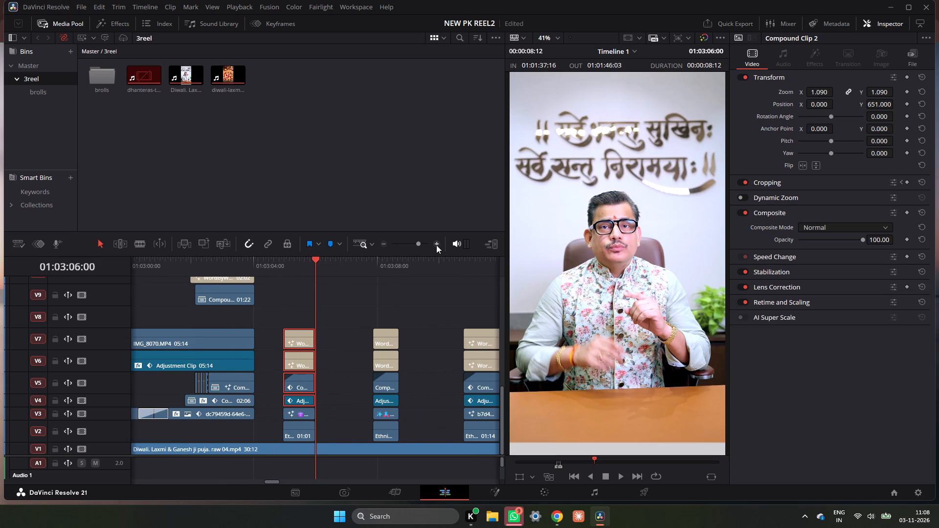
left_click(294, 399, "ctrl")
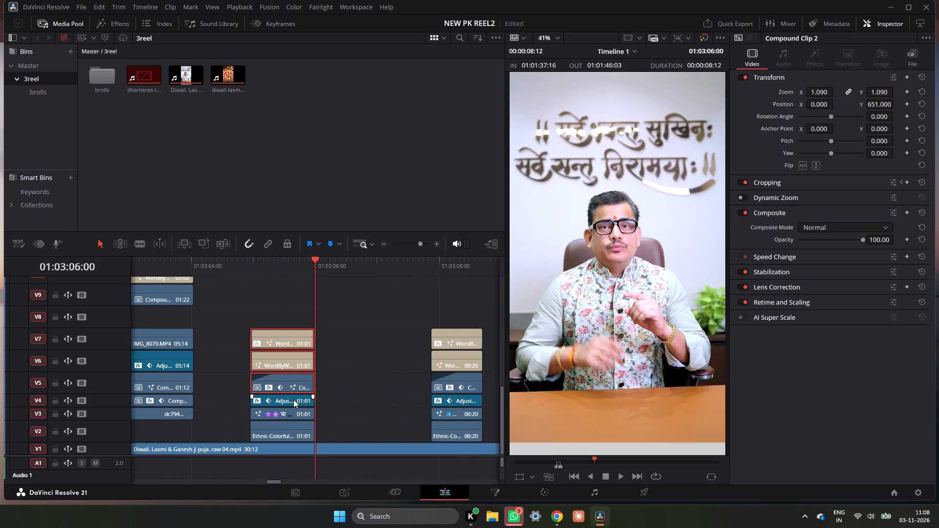
key("ctrl+c")
key("ctrl+c")
Paste the copied title stack into the empty gap at 01:01:30:16, before the first talking clip on V1.
scroll(368, 378, "up", 11, "ctrl")
scroll(347, 330, "up", 2, "ctrl")
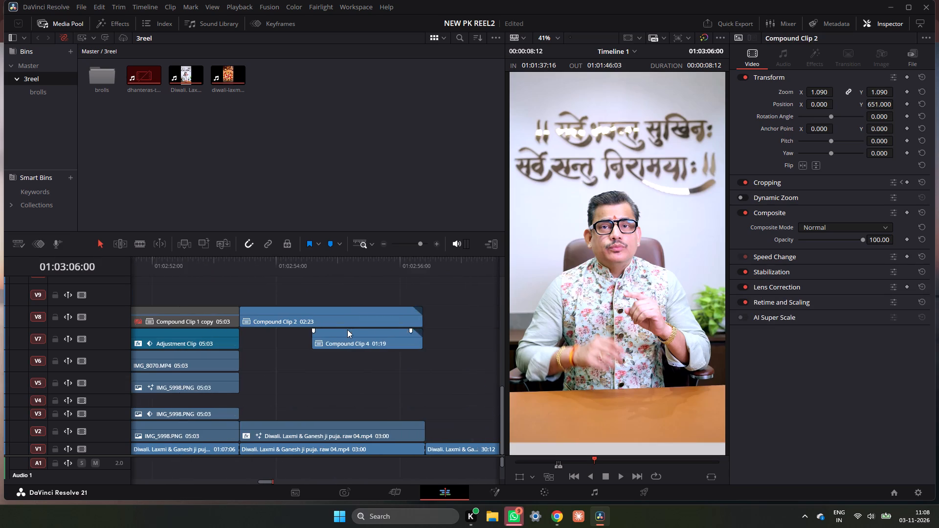
scroll(347, 330, "up", 7, "ctrl")
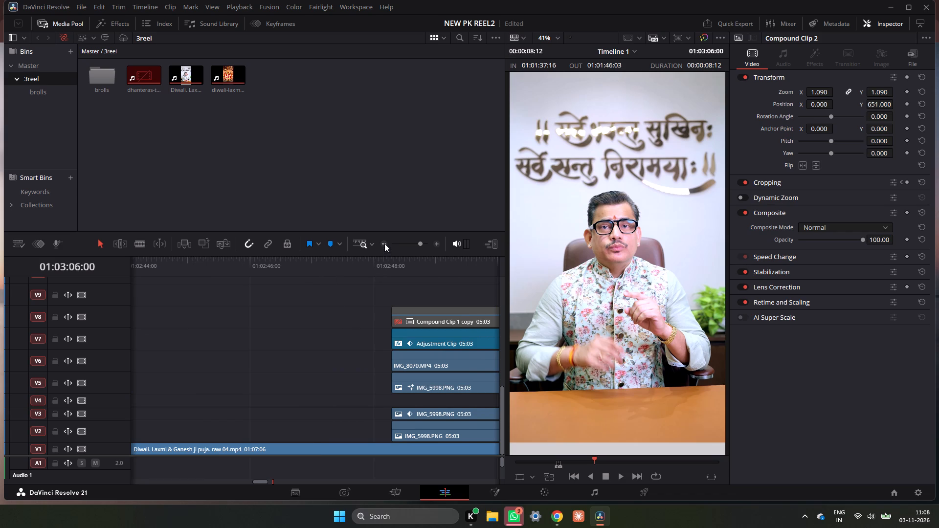
double_click(384, 243)
scroll(375, 309, "up", 5, "ctrl")
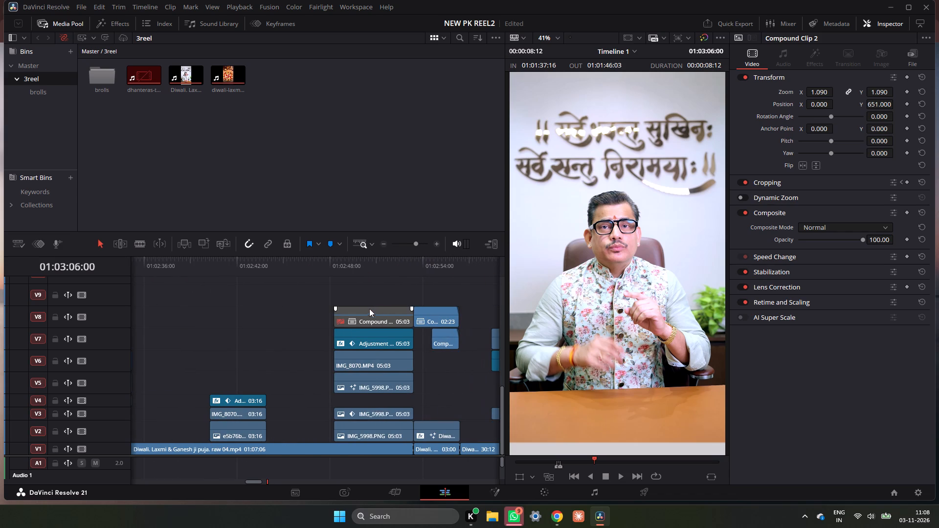
left_click_drag(360, 272, 230, 292)
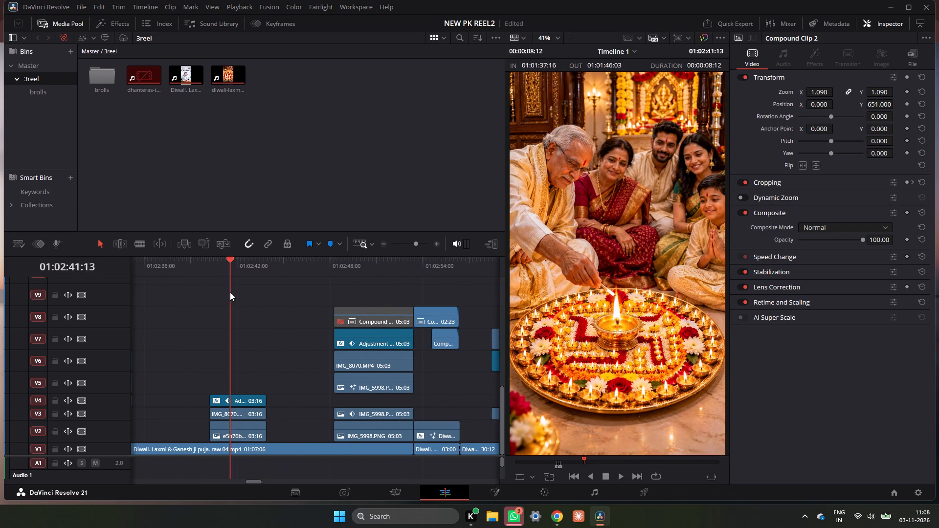
left_click_drag(230, 292, 231, 292)
scroll(277, 299, "up", 10, "ctrl")
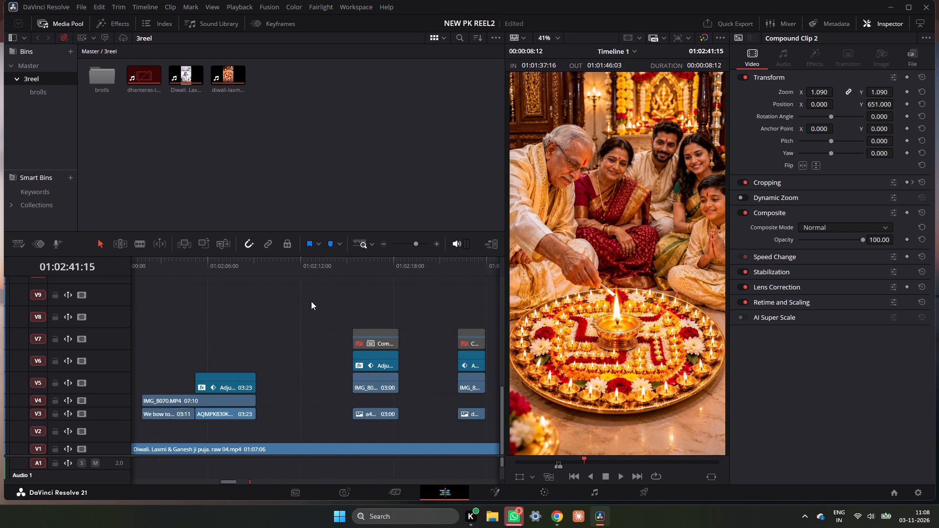
scroll(311, 301, "up", 10, "ctrl")
left_click(306, 267)
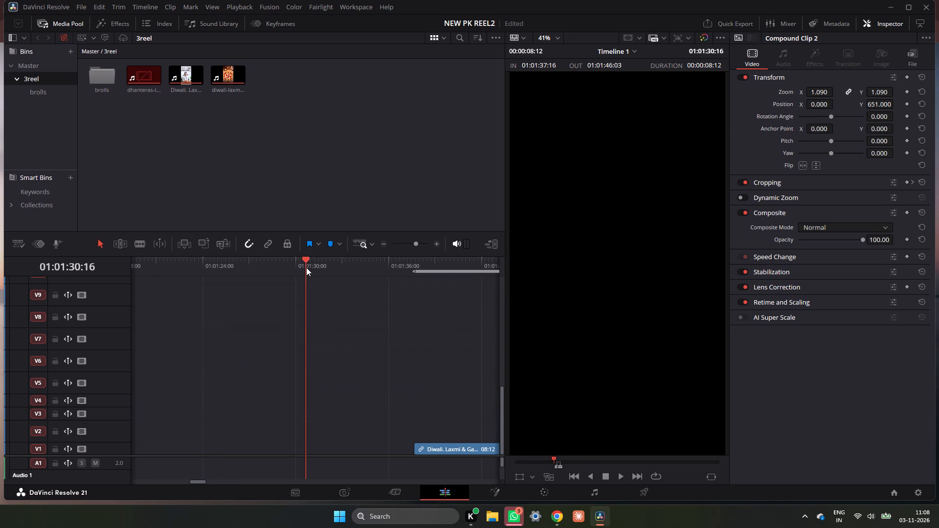
key("ctrl+v")
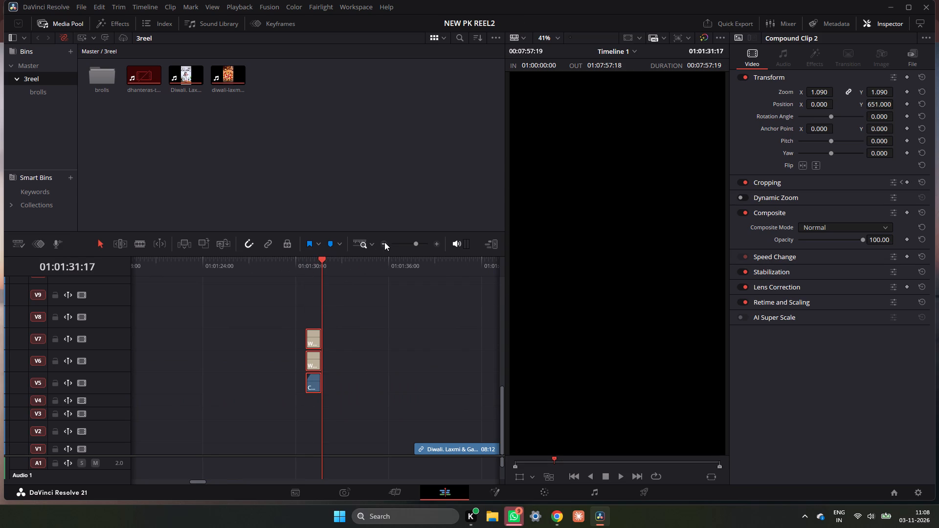
Move the pasted title stack to V7–V9 over the start of the Ganesh aarti clip at 01:02:05:05 and play it through.
double_click(384, 242)
left_click_drag(313, 337, 354, 322)
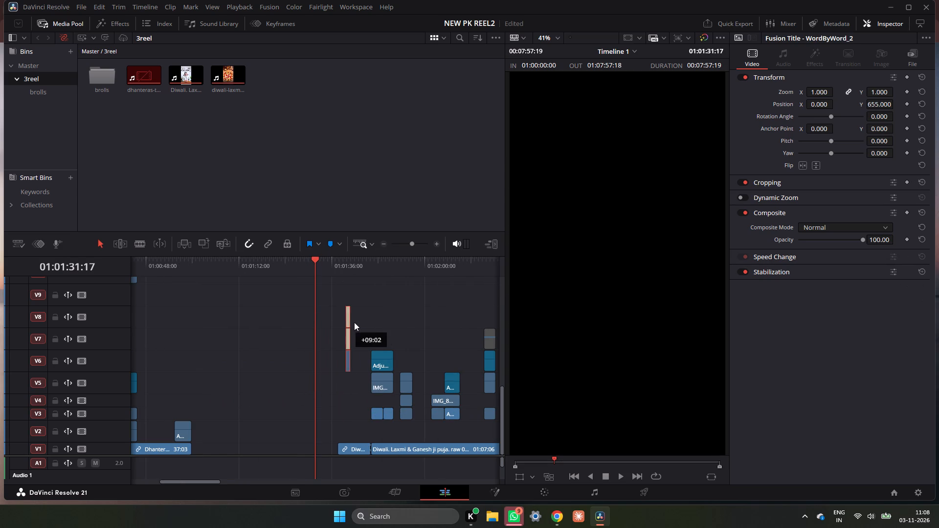
left_click_drag(354, 322, 442, 291)
scroll(443, 293, "down", 4, "ctrl")
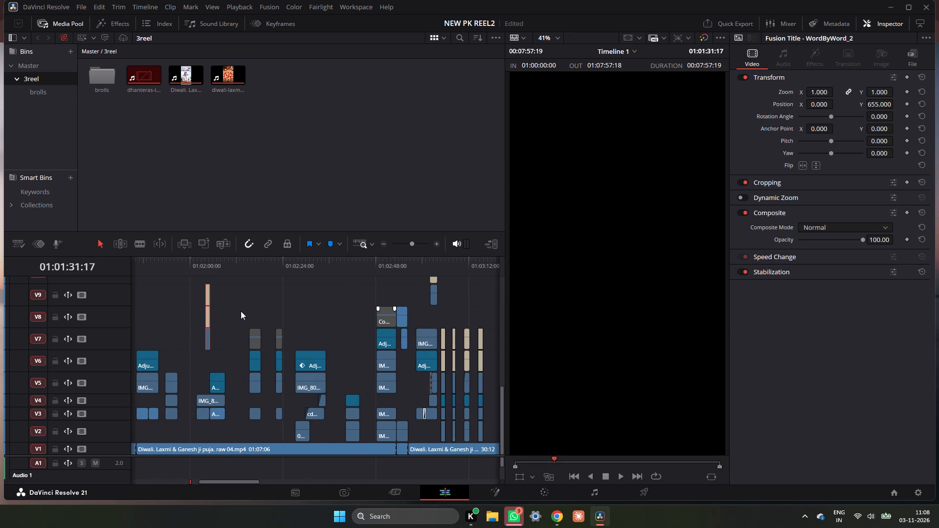
left_click_drag(222, 266, 208, 265)
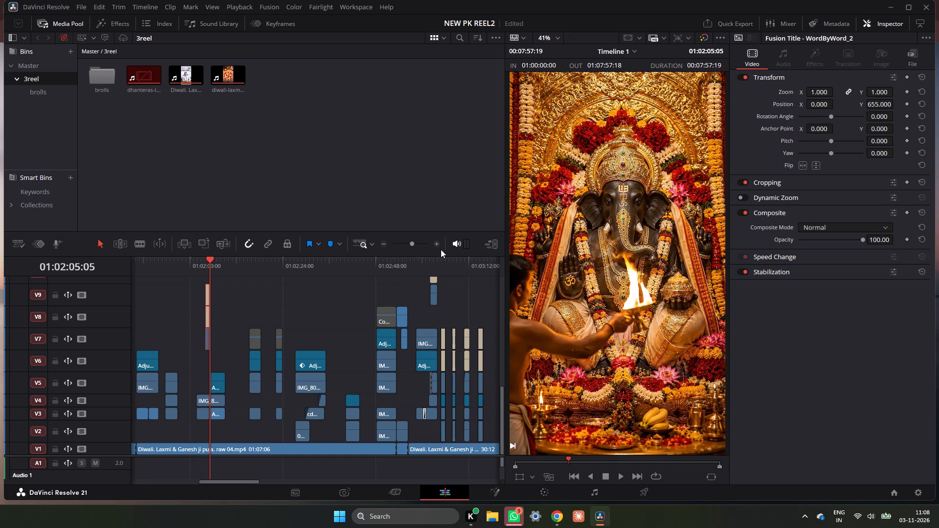
triple_click(438, 247)
left_click(438, 247)
left_click_drag(291, 333, 358, 336)
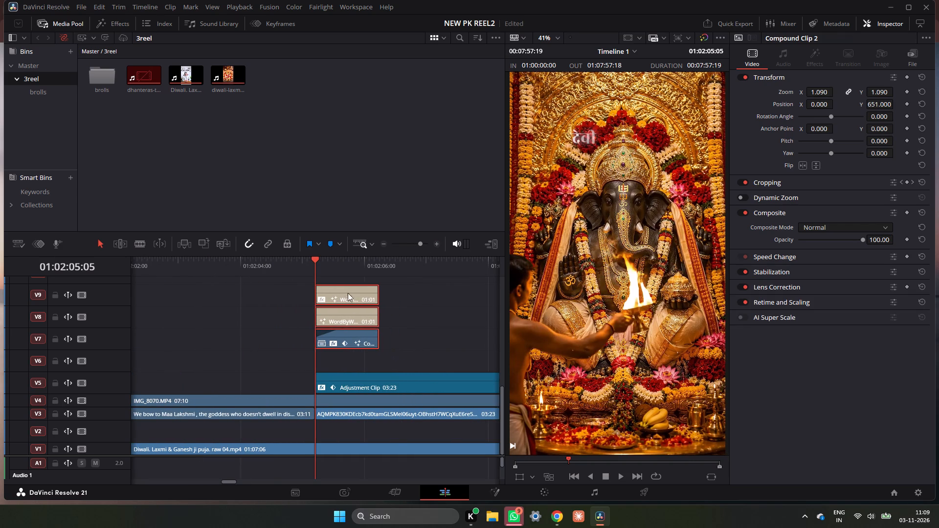
left_click(305, 258)
key("space")
key("space")
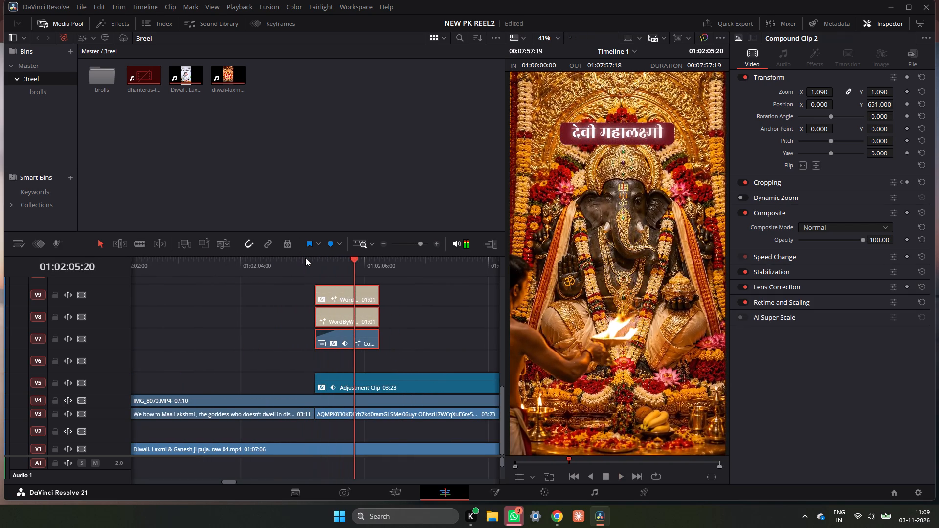
key("space")
key("space")
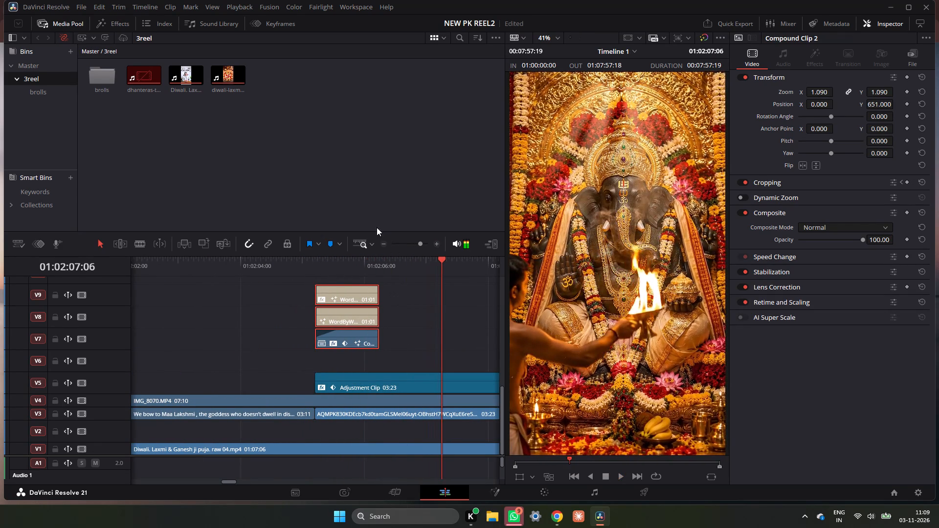
Extend the three stacked title clips on V7–V9 to 03:23, matching the end of the Ganesh clip below.
left_click(384, 243)
left_click_drag(369, 318, 449, 325)
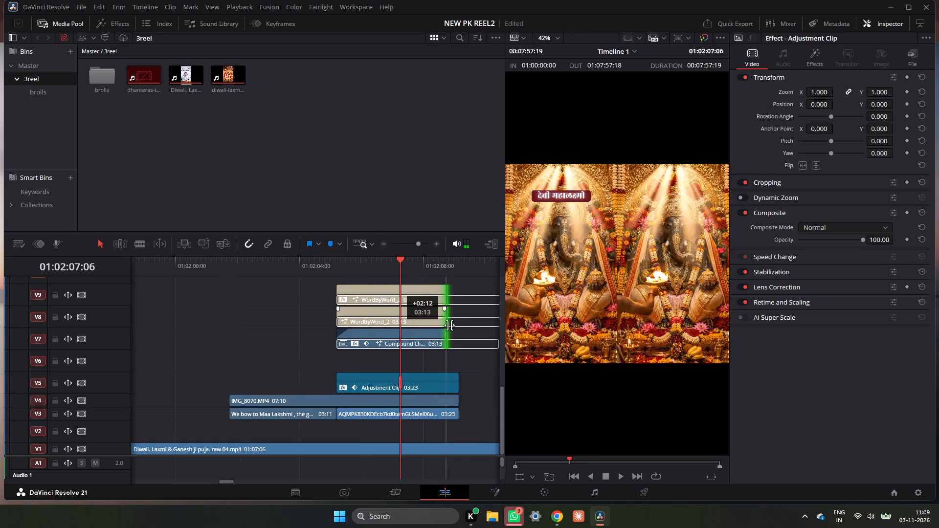
left_click_drag(449, 325, 462, 330)
left_click(390, 313)
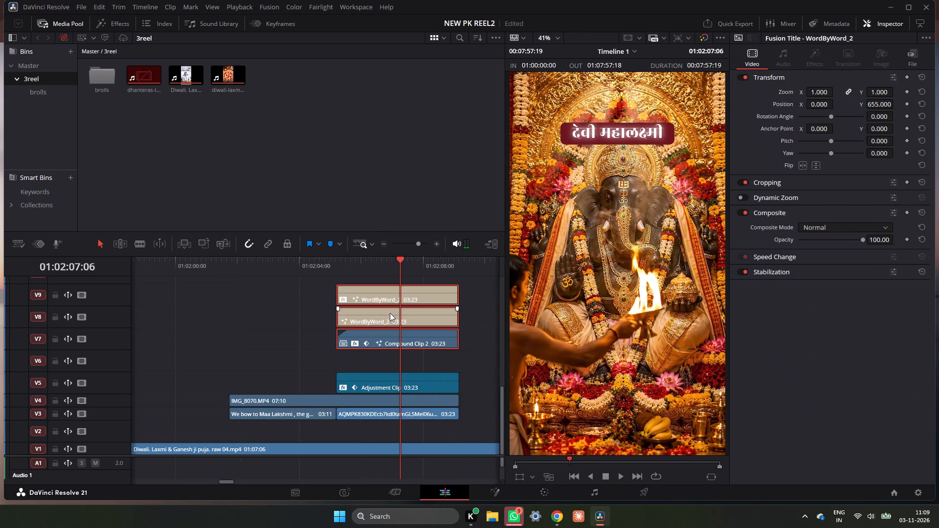
Select only the V9 WordByWord_2 title above the Ganesh clip and open its text for editing.
left_click(495, 331)
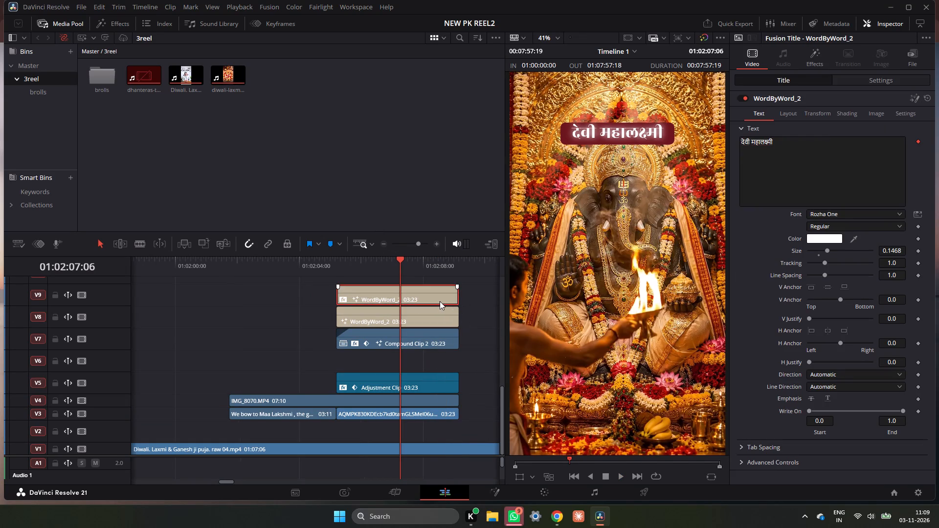
left_click(440, 301)
left_click(783, 154)
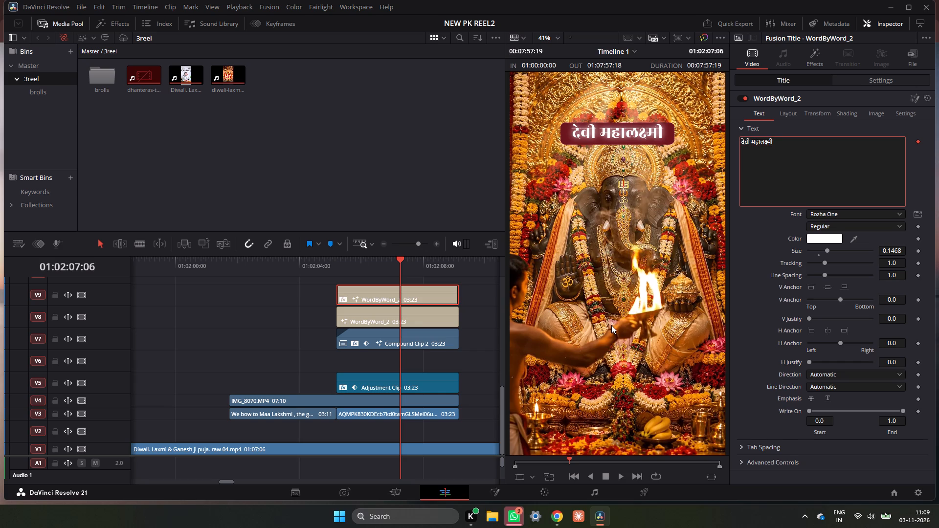
Copy the text "भगवान गणेश" from the V6 WordByWord_2 title at 01:03:08:09.
triple_click(385, 242)
double_click(385, 242)
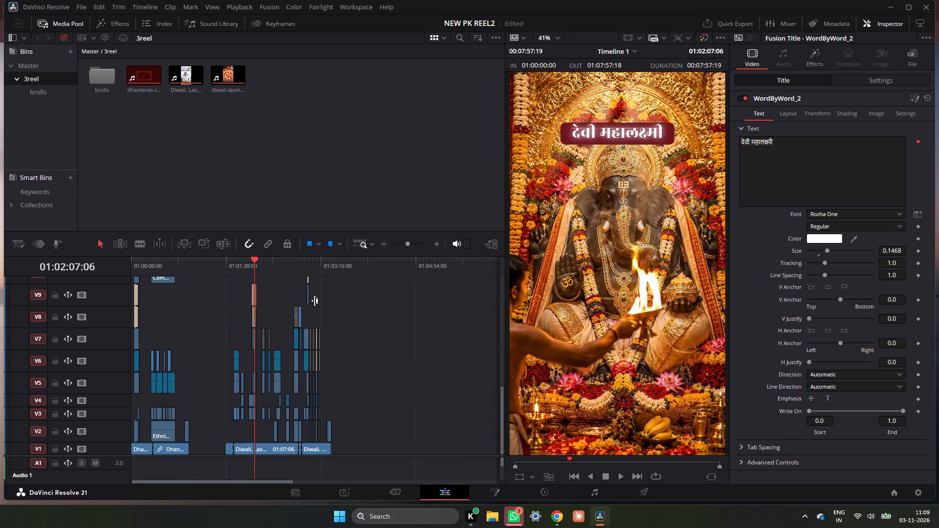
left_click(297, 263)
left_click(311, 262)
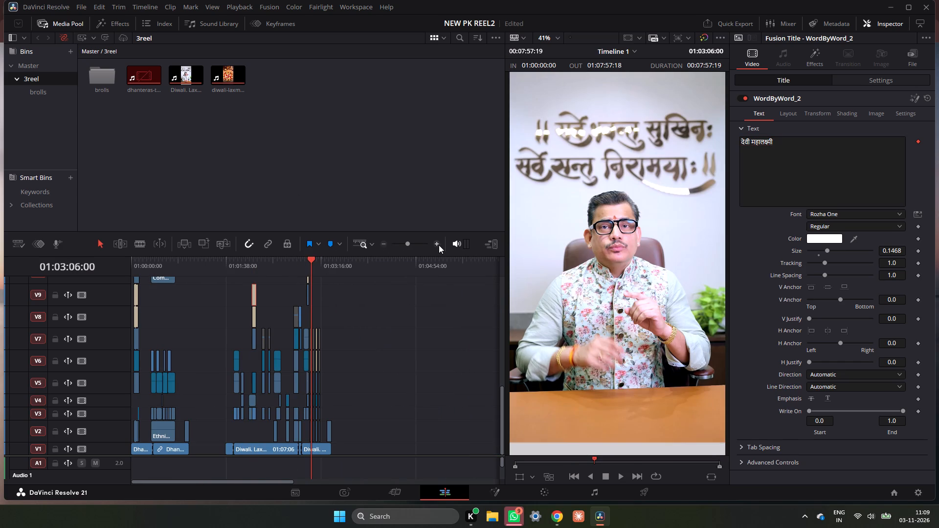
triple_click(436, 243)
double_click(436, 243)
left_click_drag(381, 258, 389, 263)
left_click(390, 354)
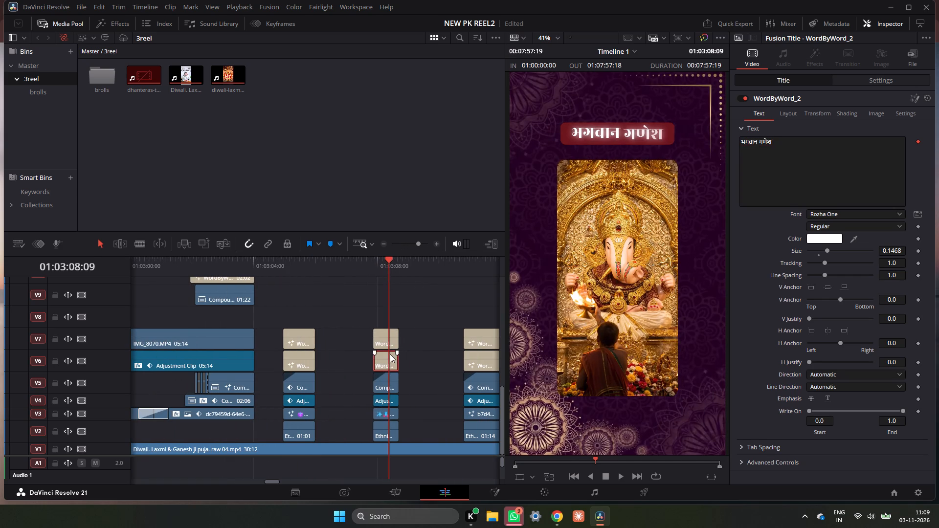
left_click(790, 154)
key("ctrl+c")
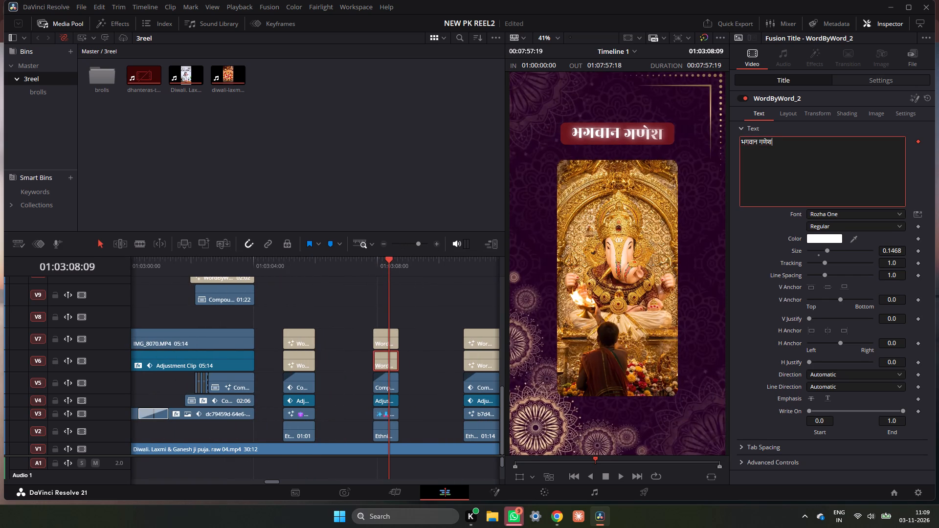
key("ctrl+a")
key("ctrl+c")
key("ctrl+c")
key("ctrl+c")
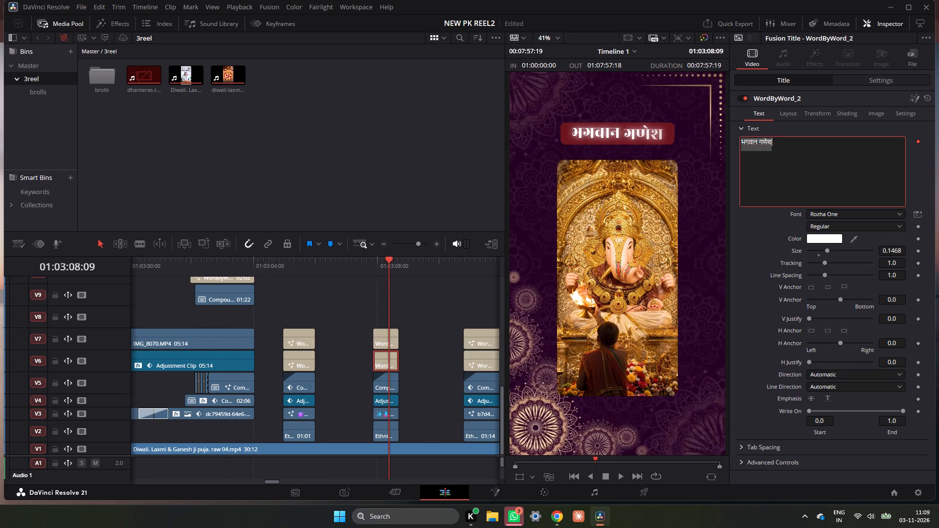
Replace the text of the V8 WordByWord_2 title above the Ganesh aarti clip with the copied "भगवान गणेश".
left_click(352, 294)
scroll(352, 294, "up", 4, "ctrl")
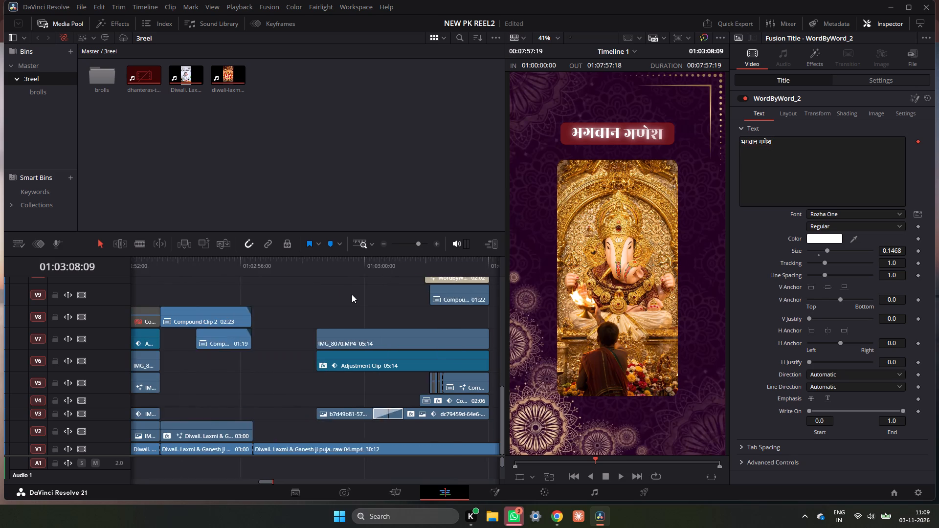
scroll(352, 294, "up", 19, "ctrl")
scroll(352, 294, "up", 7, "ctrl")
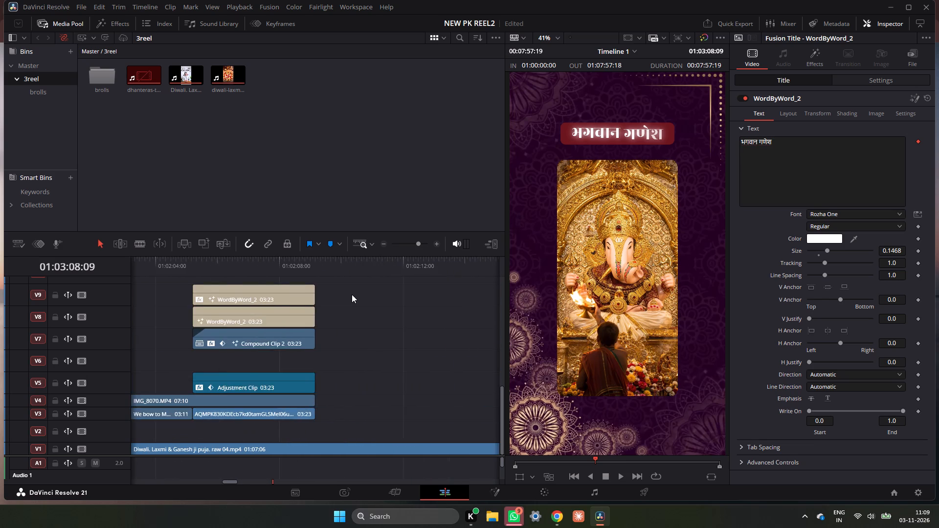
scroll(352, 294, "up", 14, "ctrl")
scroll(352, 294, "down", 15, "ctrl")
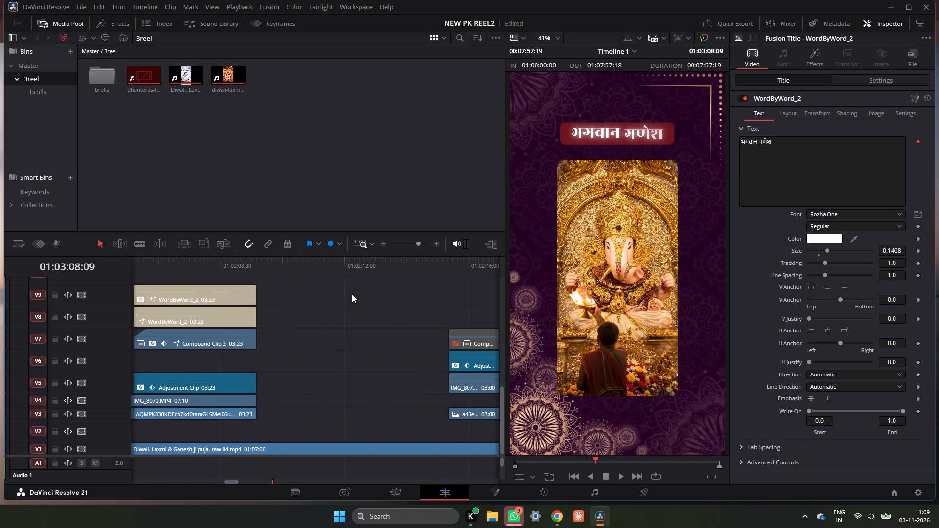
scroll(352, 294, "up", 2, "ctrl")
left_click(338, 313)
left_click(779, 176)
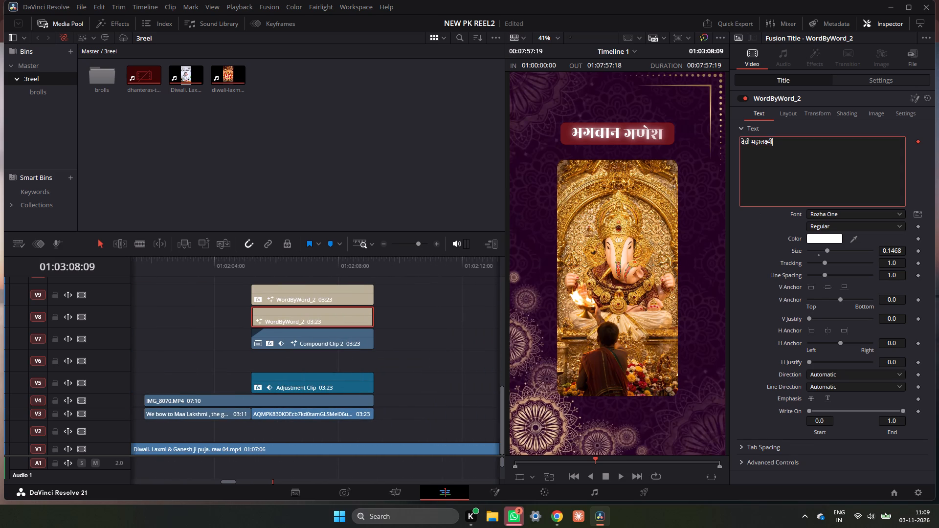
key("ctrl+a")
key("ctrl+v")
Replace the text of the V9 WordByWord_2 title above the Ganesh aarti clip with "भगवान गणेश" as well.
left_click(353, 294)
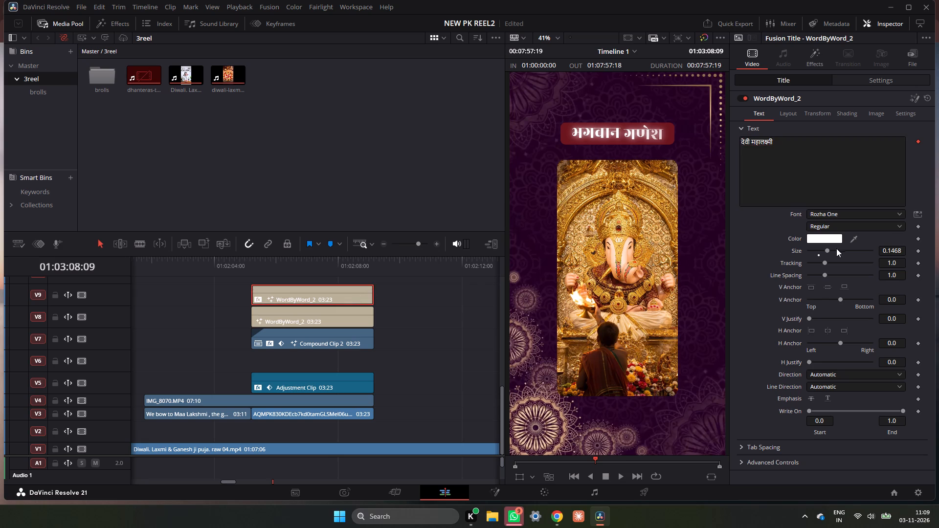
left_click(827, 194)
key("ctrl+s")
key("ctrl+a")
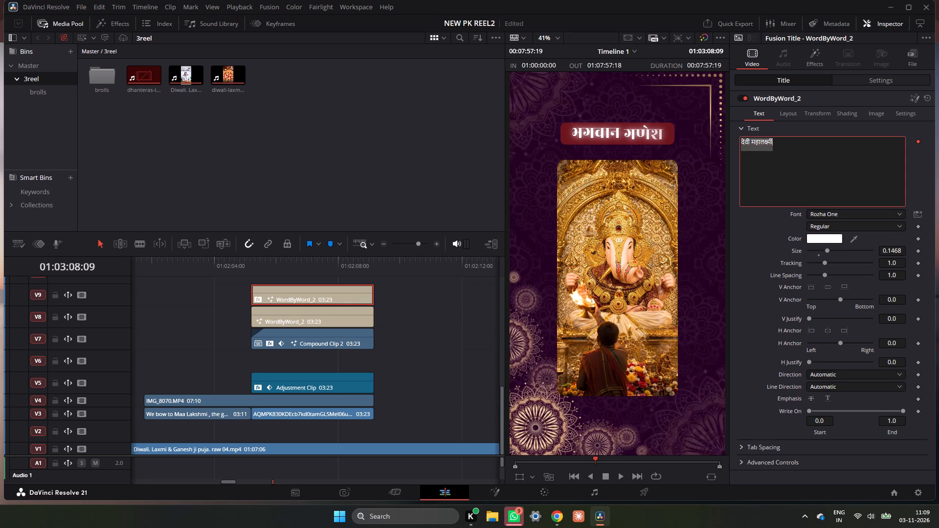
key("ctrl+v")
Play the Ganesh aarti clip from just before its start to check the new caption.
left_click(236, 267)
key("space")
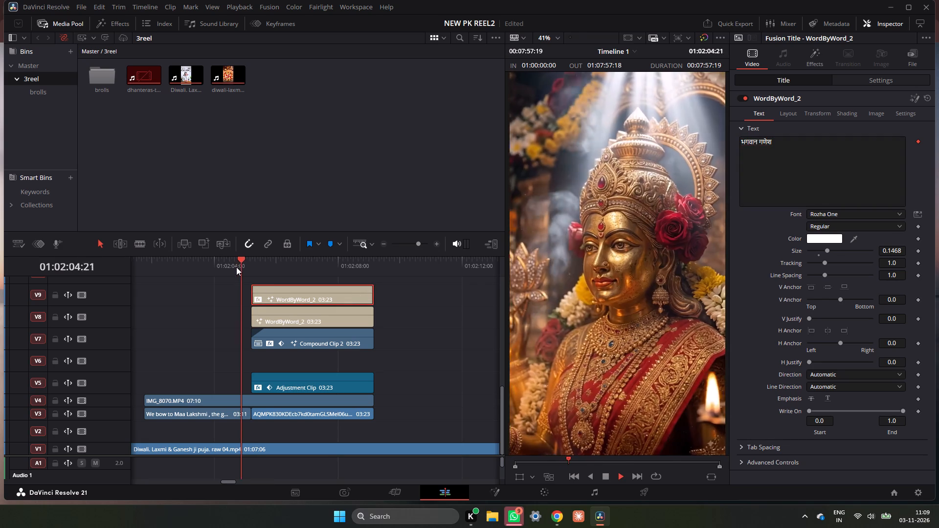
key("space")
left_click(244, 265)
key("space")
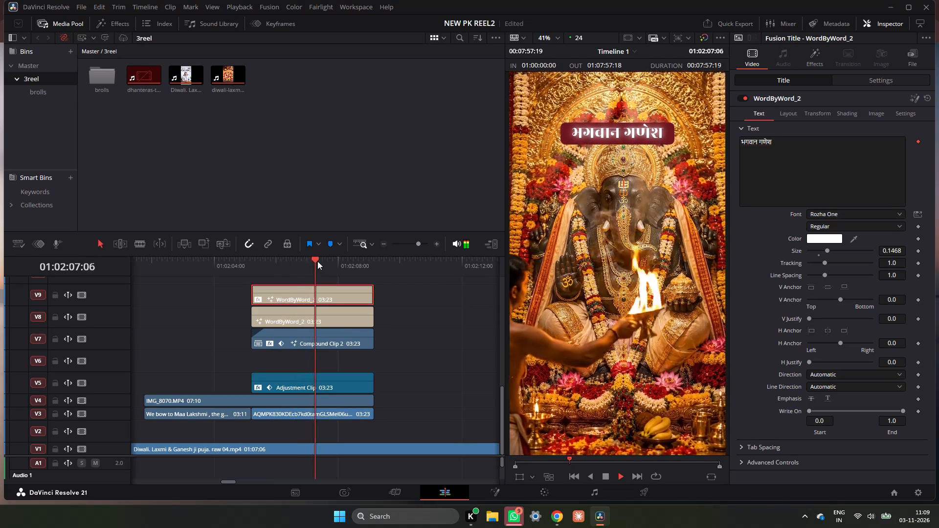
key("space")
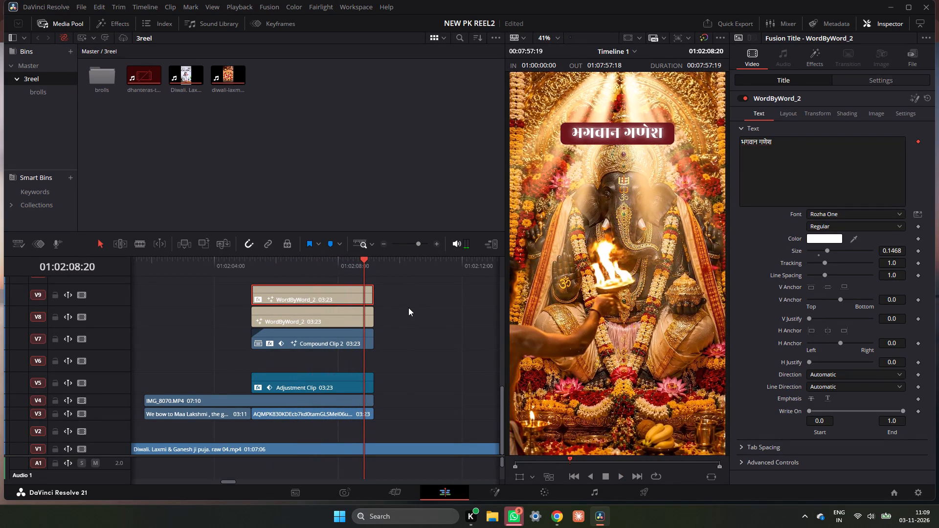
Review the timeline from 01:02:01:18 onward, examining the swastik thali shots around 01:02:27–01:02:30.
left_click(384, 244)
left_click(221, 268)
left_click(231, 269)
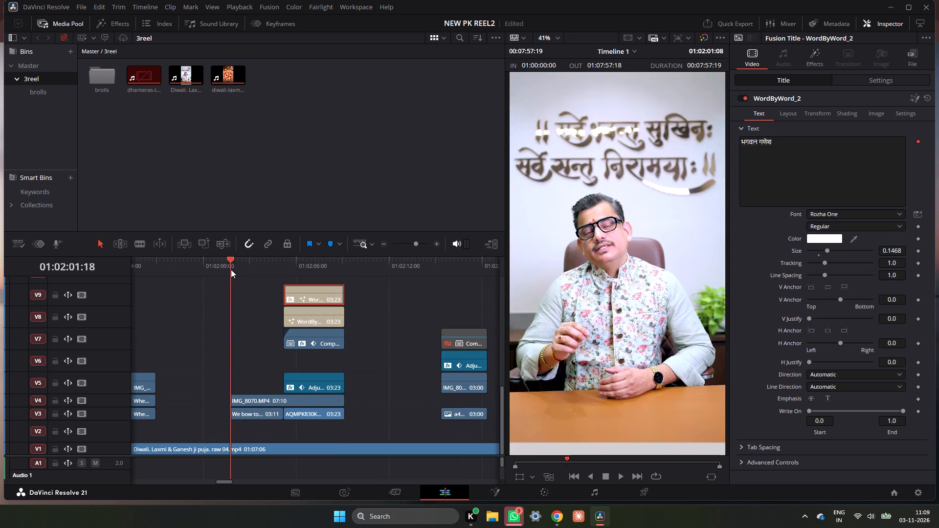
left_click(386, 244)
left_click(386, 245)
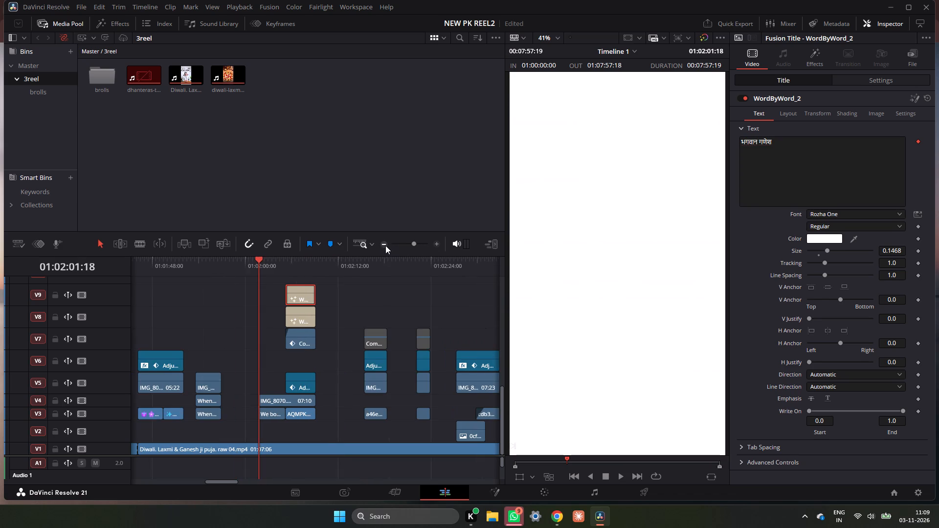
left_click(391, 268)
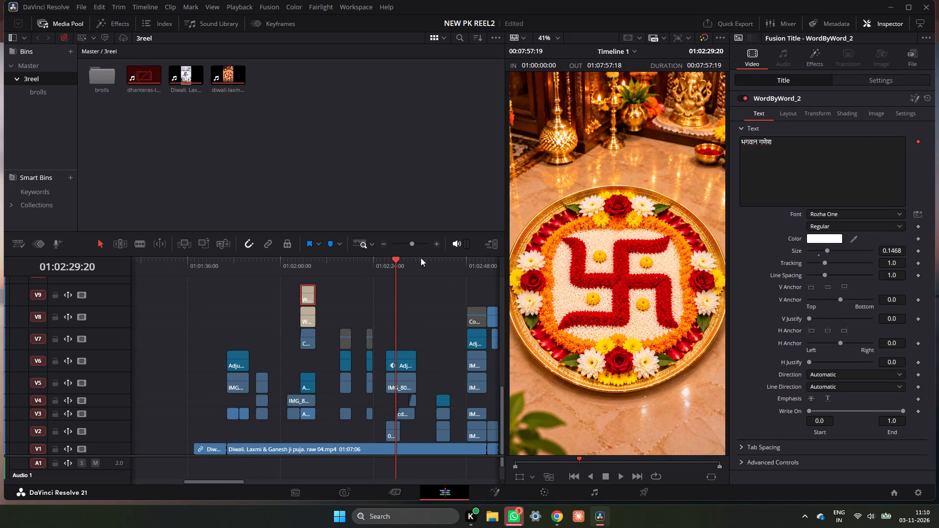
double_click(436, 247)
left_click_drag(355, 263, 348, 268)
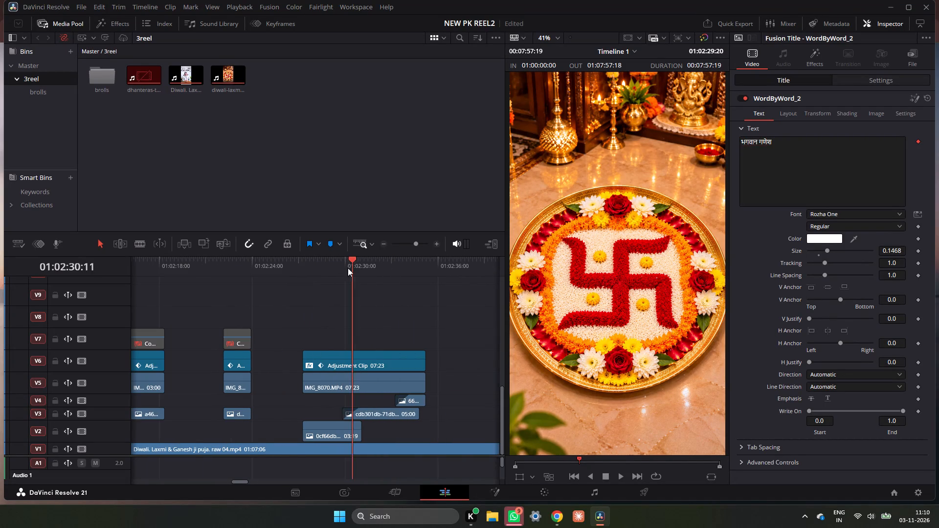
left_click_drag(348, 268, 313, 294)
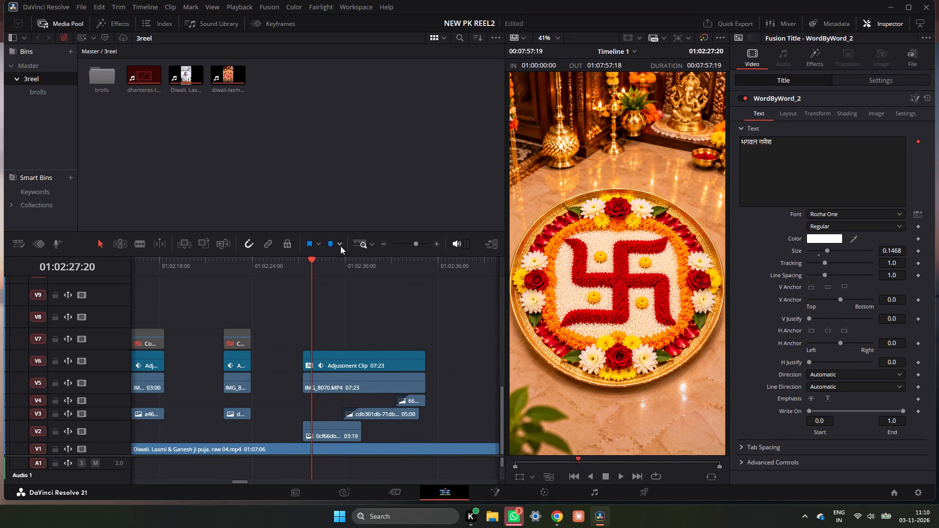
Skim the edit from the Lakshmi clip at 01:01:46:04 to the short titled clips around 01:03:08.
double_click(380, 243)
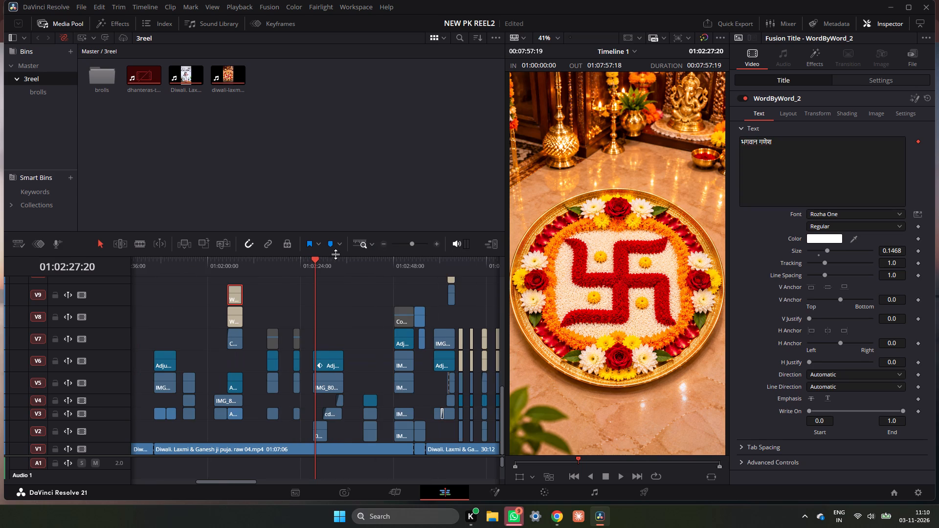
left_click_drag(269, 257, 153, 279)
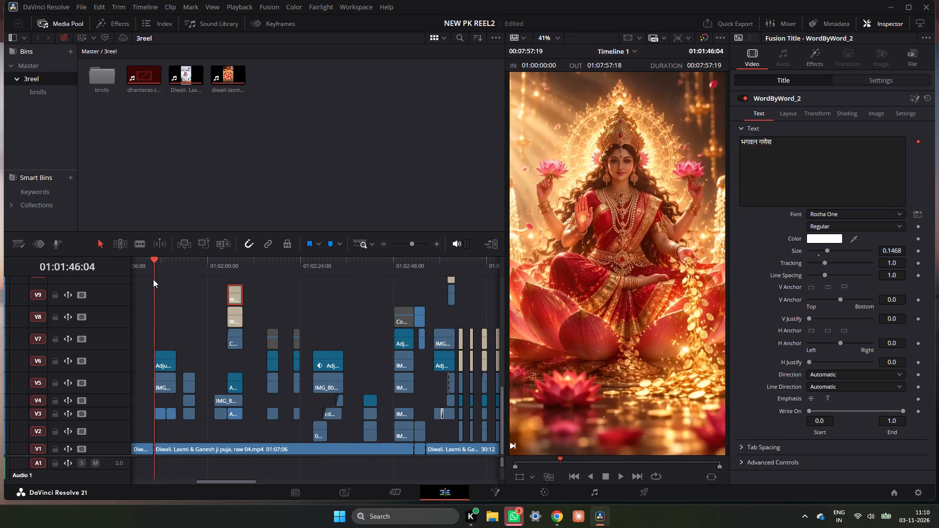
key("space")
key("space")
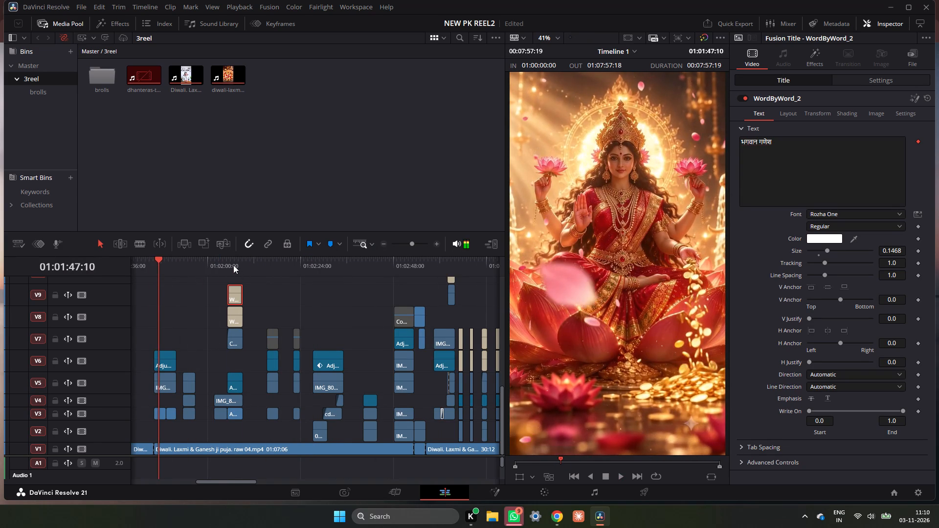
left_click(233, 265)
left_click_drag(234, 265, 275, 270)
left_click_drag(285, 265, 377, 274)
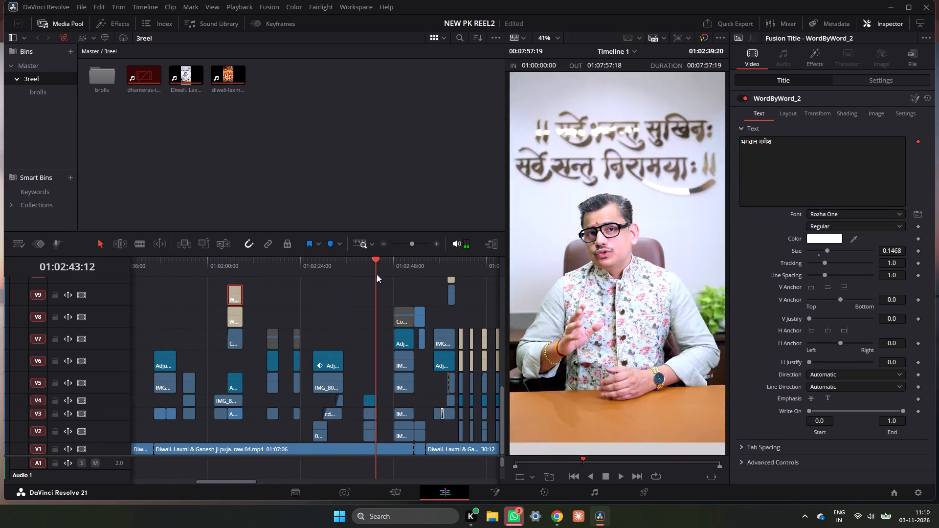
left_click_drag(377, 274, 372, 281)
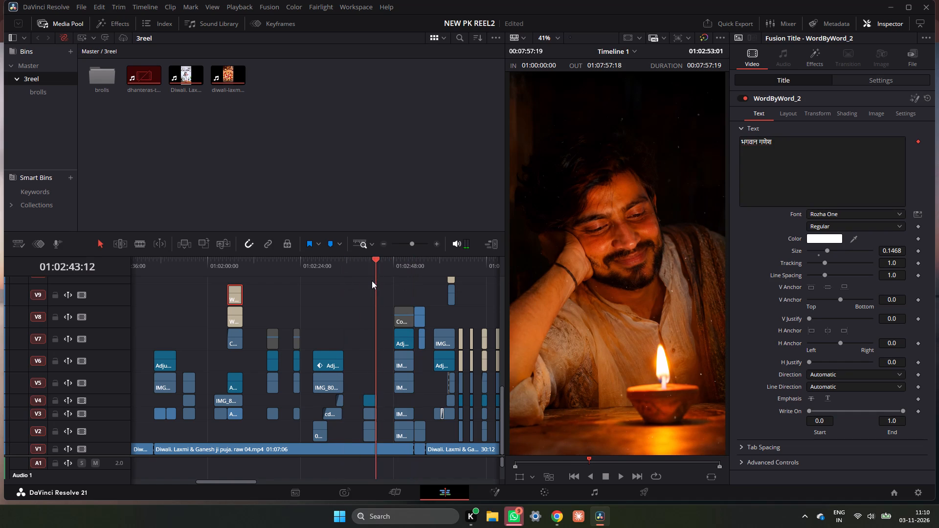
left_click_drag(372, 281, 473, 290)
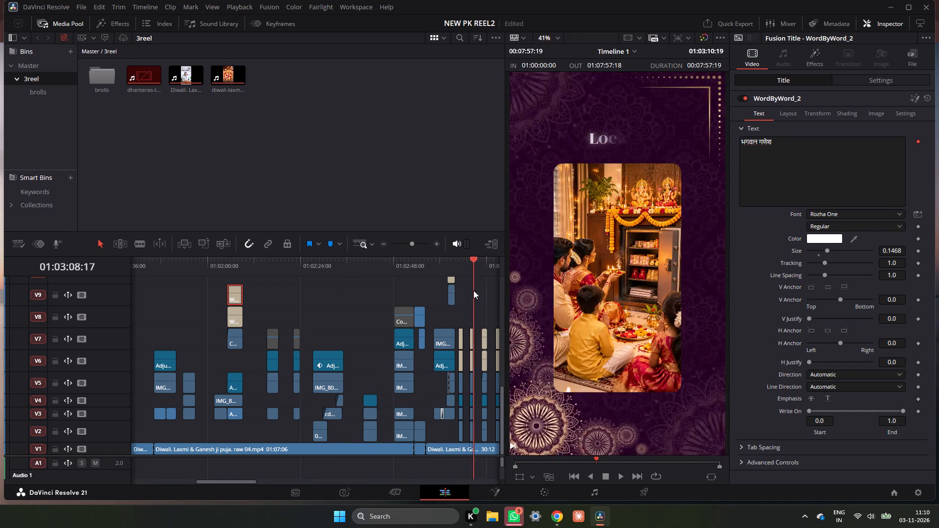
left_click_drag(473, 290, 458, 288)
Play the closing section from the Devi Mahalakshmi title near 01:03:05 through the outro at 01:03:23.
key("space")
key("space")
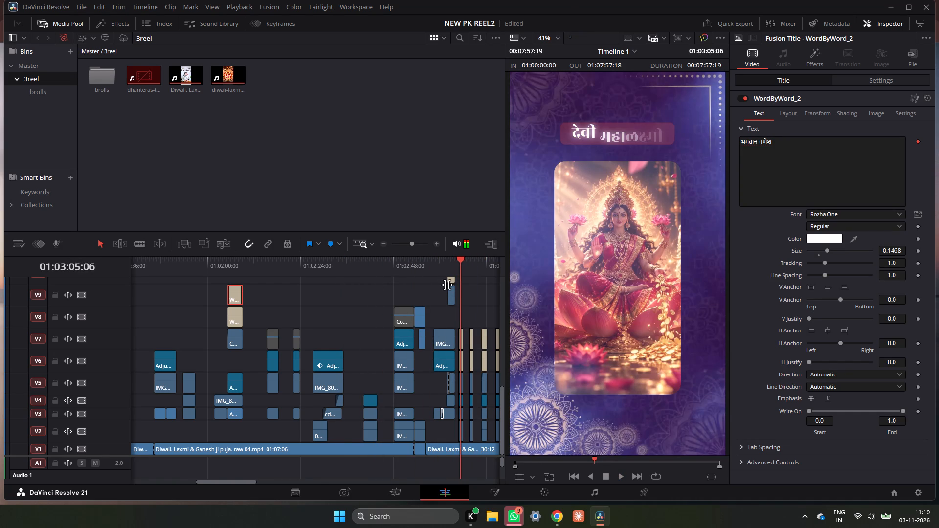
key("space")
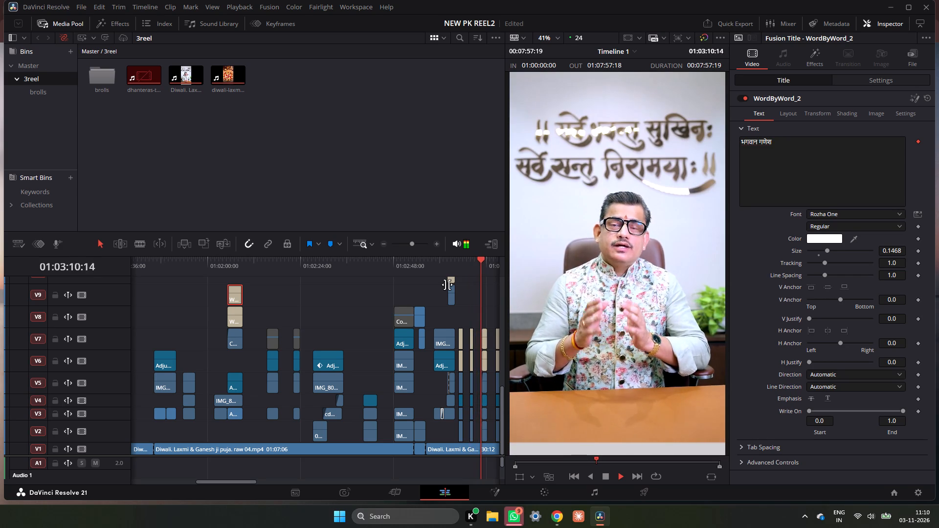
key("space")
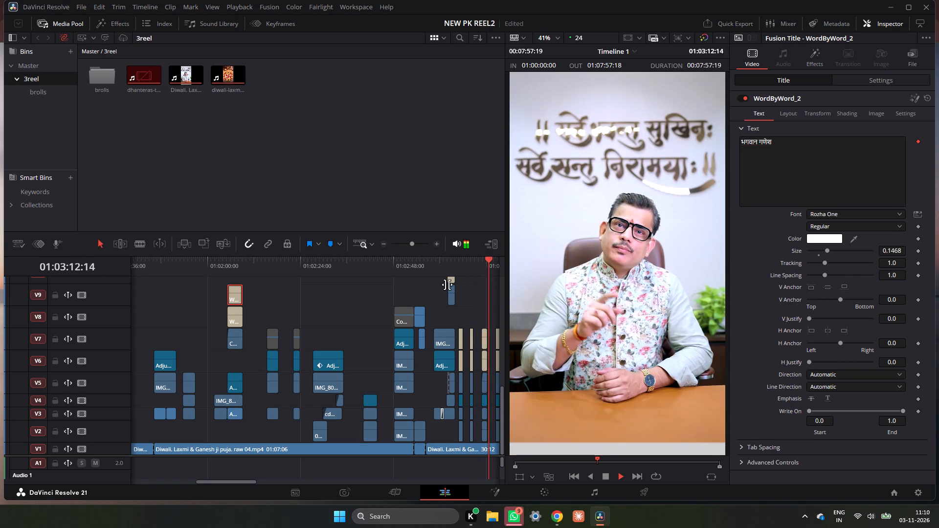
key("space")
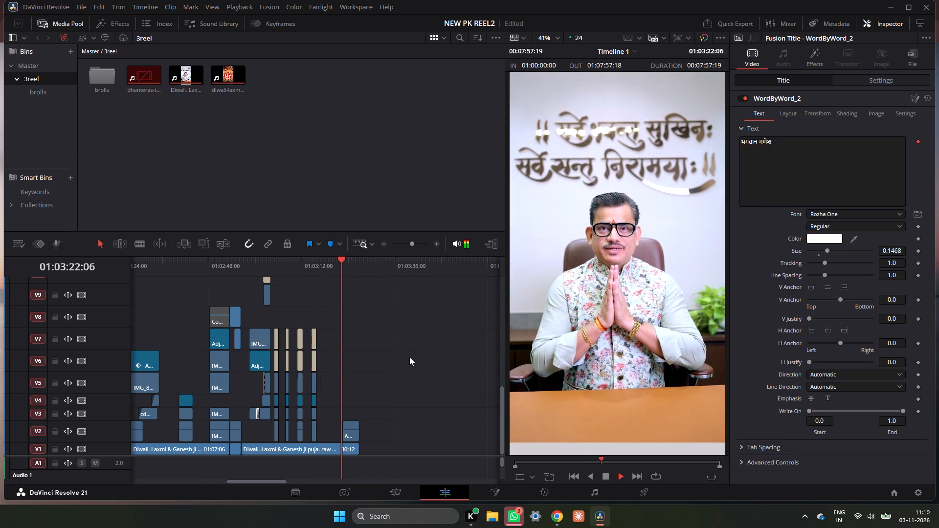
key("space")
Review the opening Lakshmi and Ganesh clips around 01:01:47–01:01:53 and return the playhead to 01:01:37:16.
scroll(402, 344, "up", 6, "ctrl")
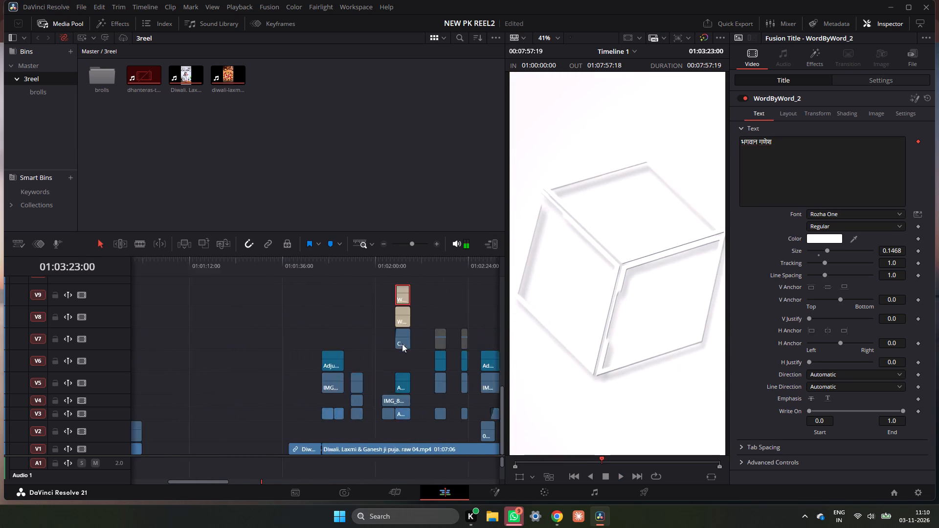
left_click_drag(366, 270, 354, 275)
key("space")
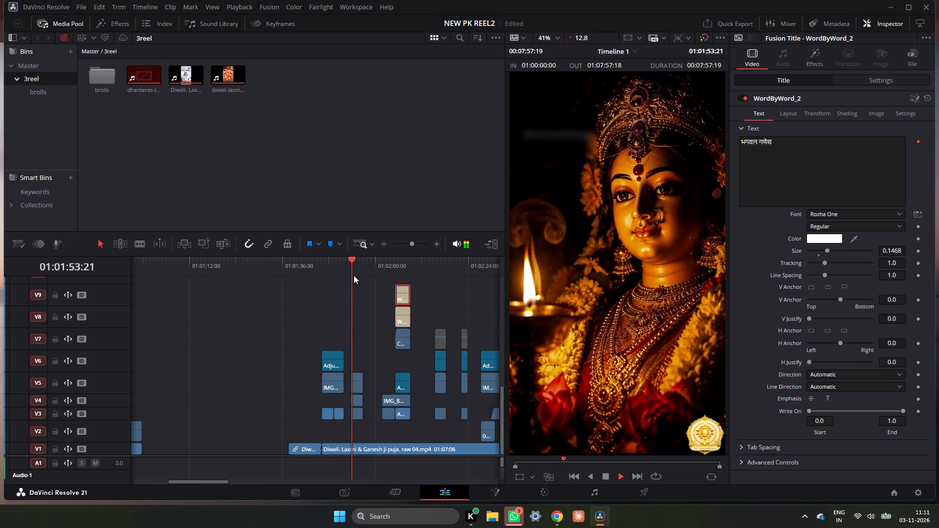
left_click_drag(350, 275, 328, 278)
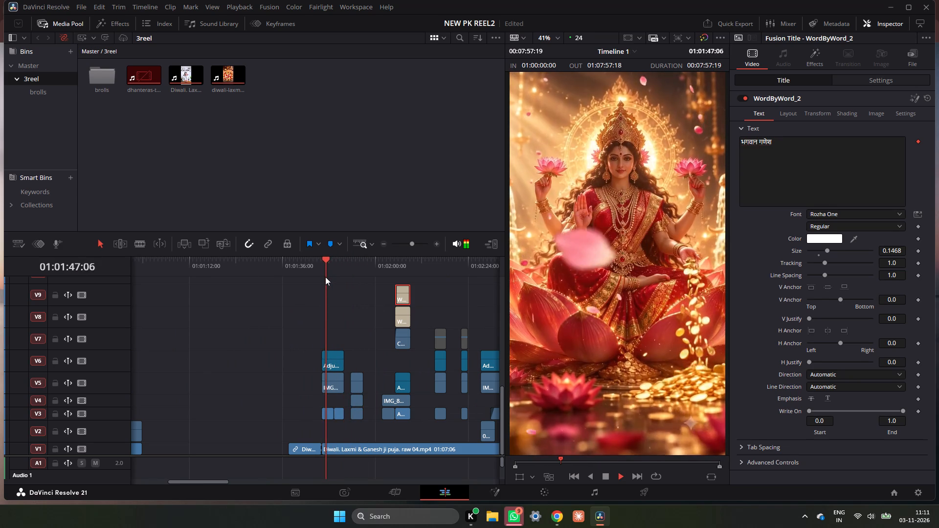
left_click_drag(335, 267, 332, 275)
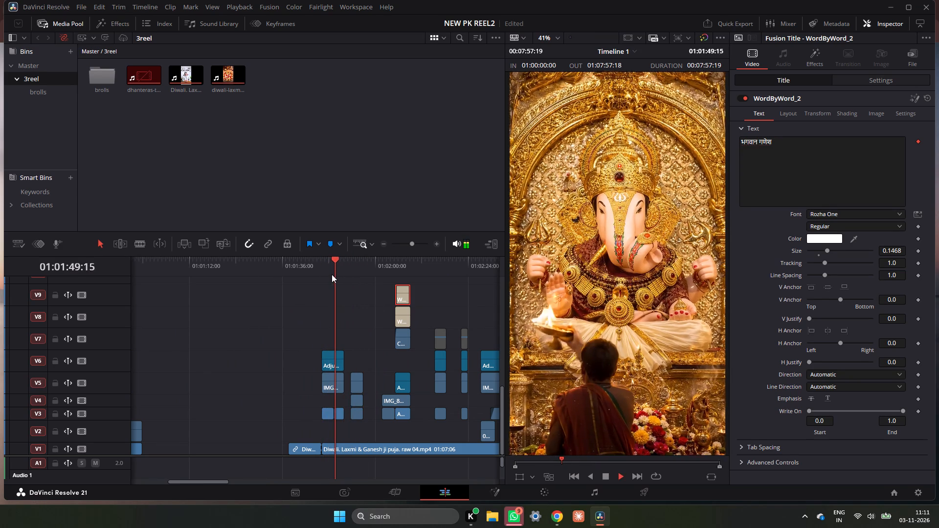
key("space")
key("space")
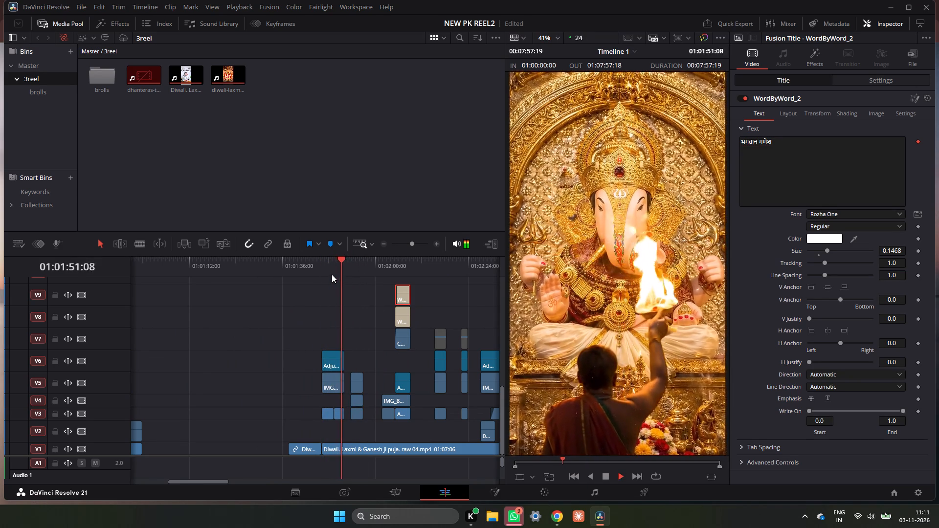
key("space")
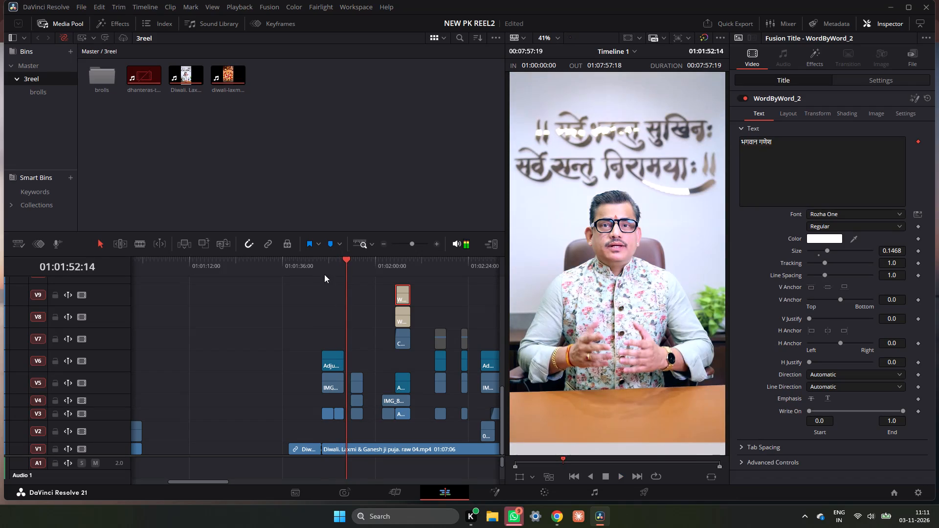
left_click_drag(318, 265, 293, 271)
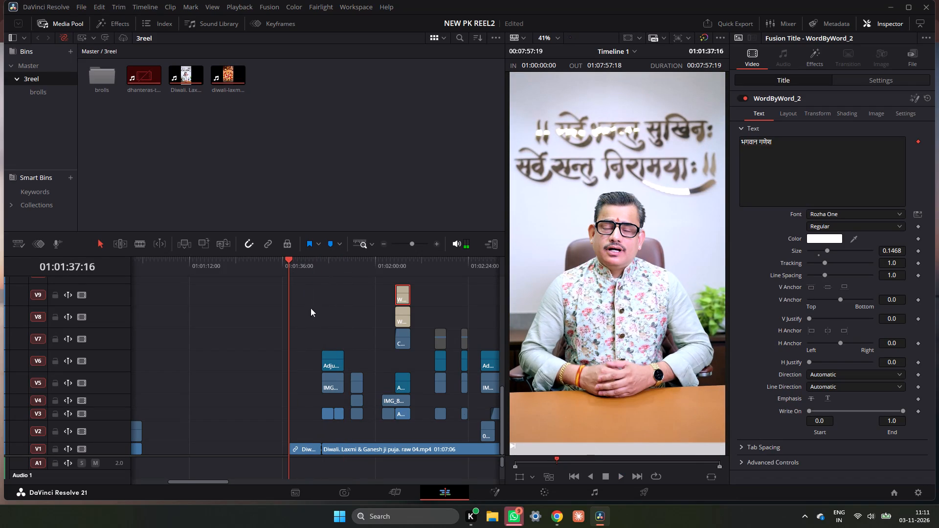
Switch to the VEED project in Chrome and start Remove Background on the lakshmi ji green screen video.
left_click(552, 524)
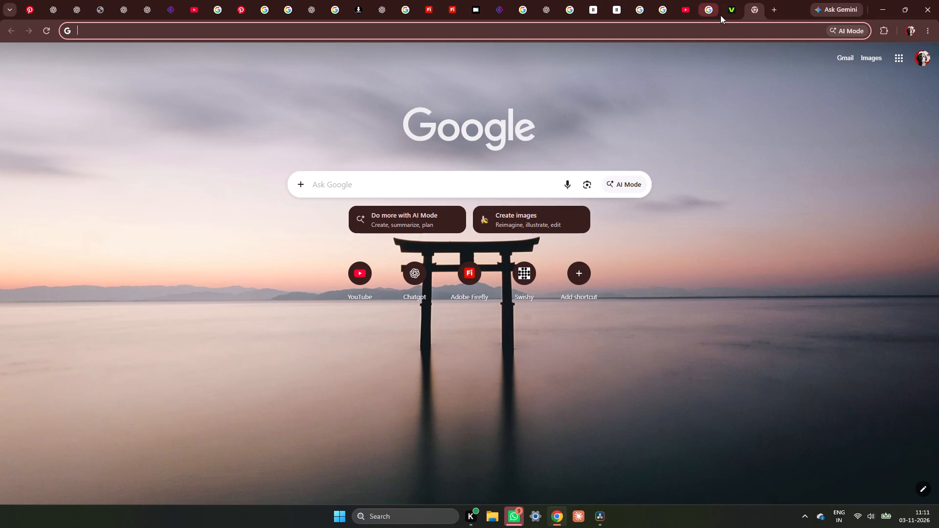
left_click(730, 11)
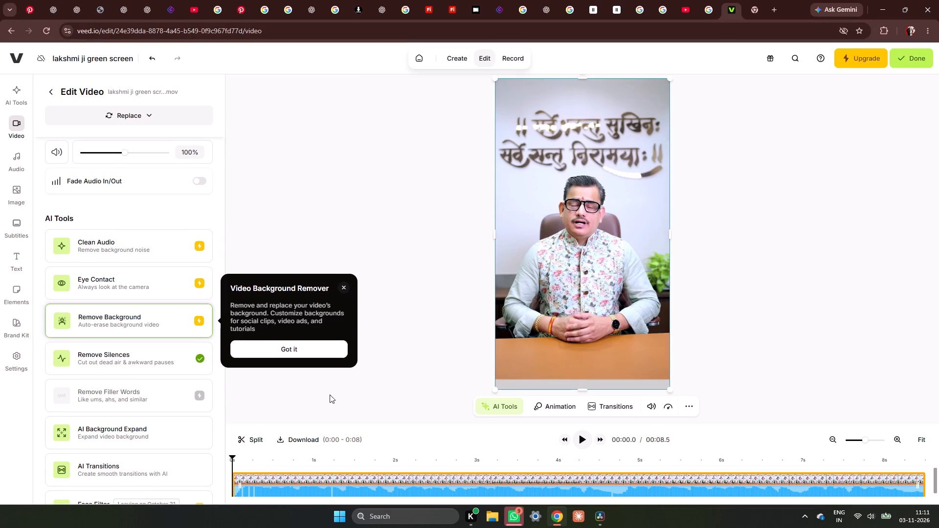
left_click(125, 323)
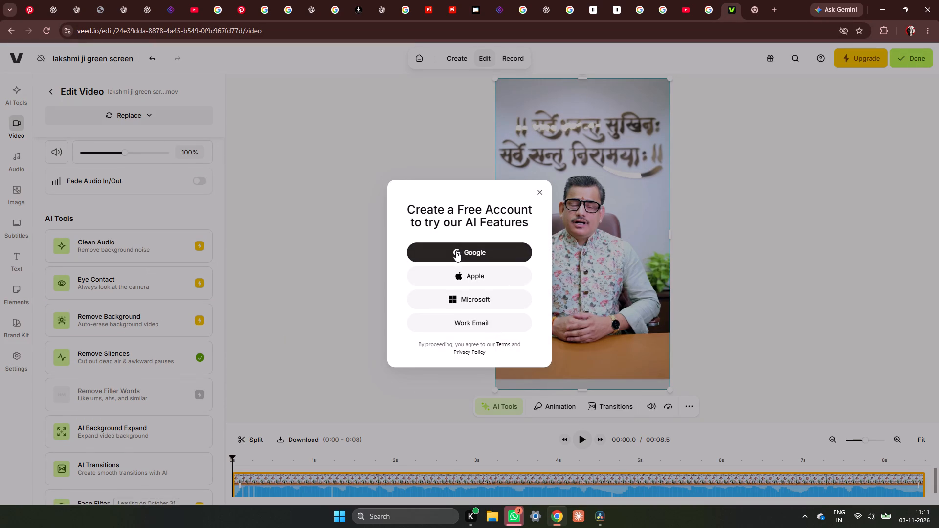
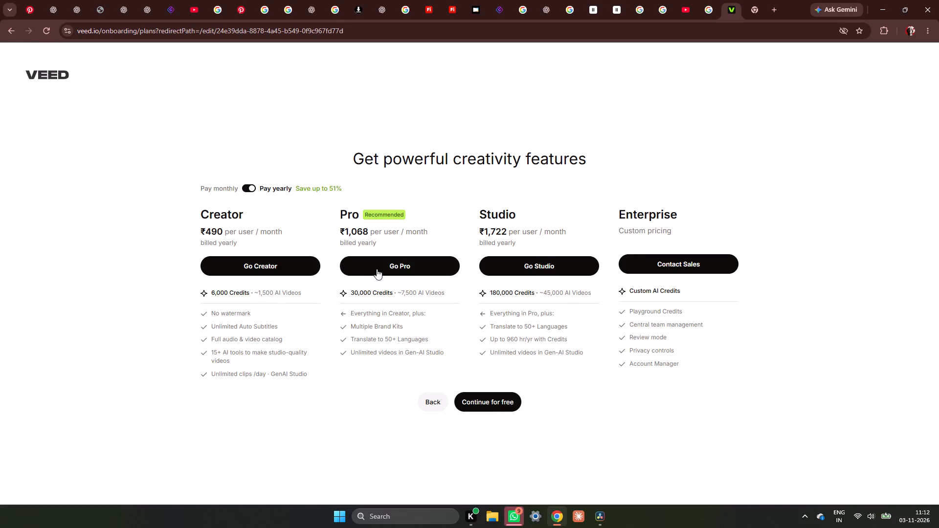
Continue with the free plan and remove the background from the lakshmi ji green screen video.
left_click(484, 400)
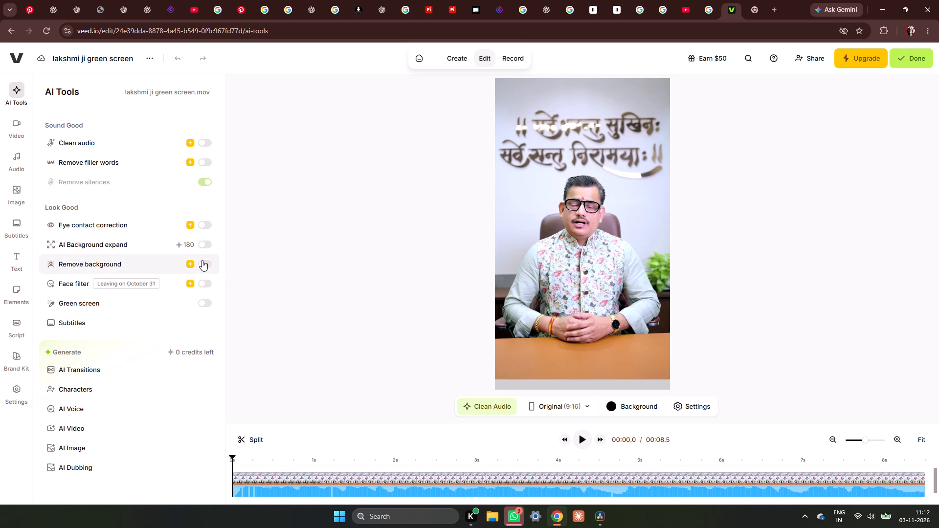
left_click(202, 260)
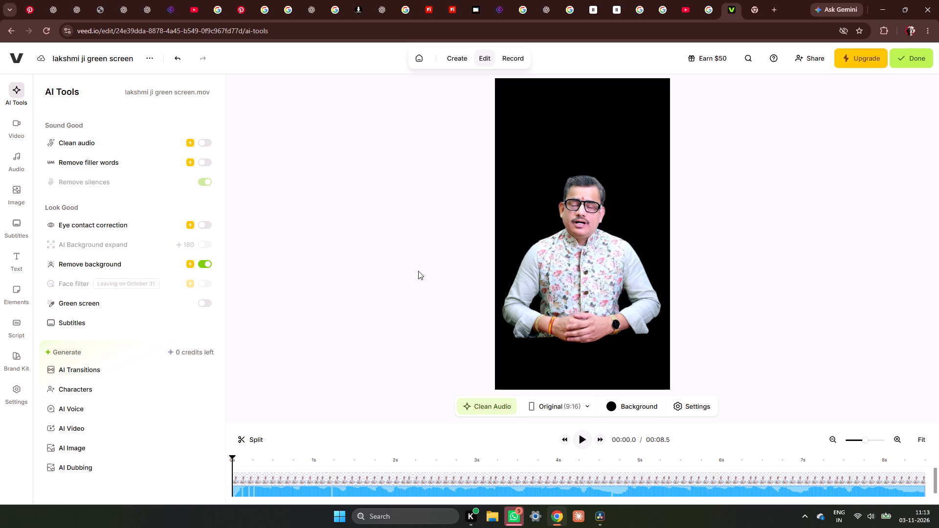
Play the clip through to check the background removal around the speaker.
left_click(606, 271)
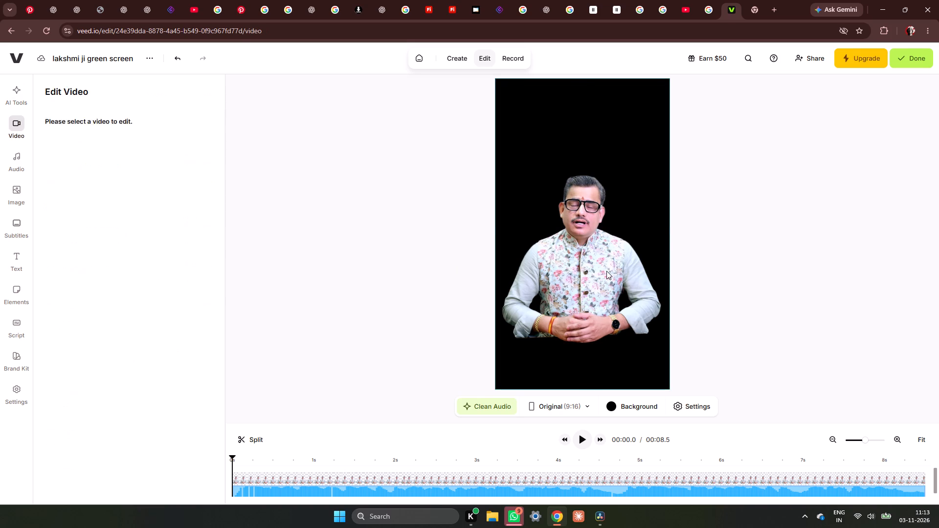
left_click(576, 438)
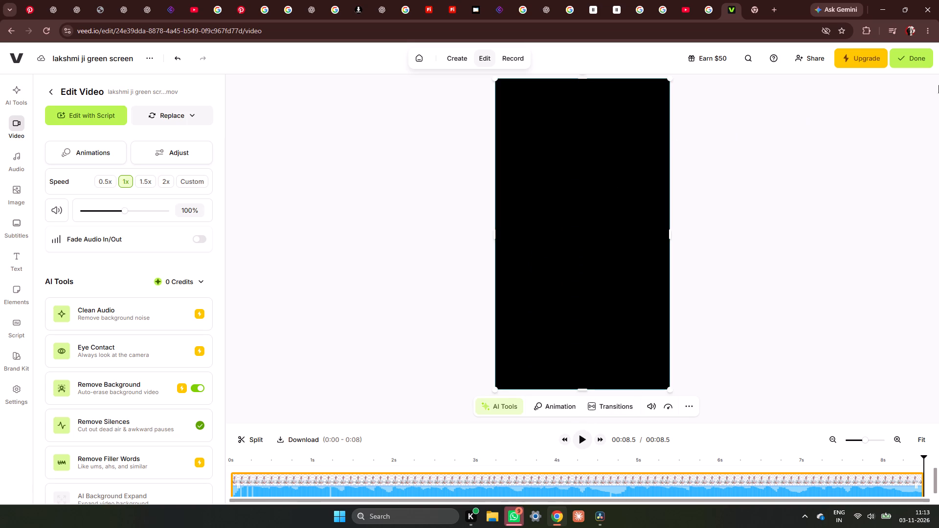
Finish the project, open the finished video's download options and dismiss the clone-yourself offer.
left_click(908, 59)
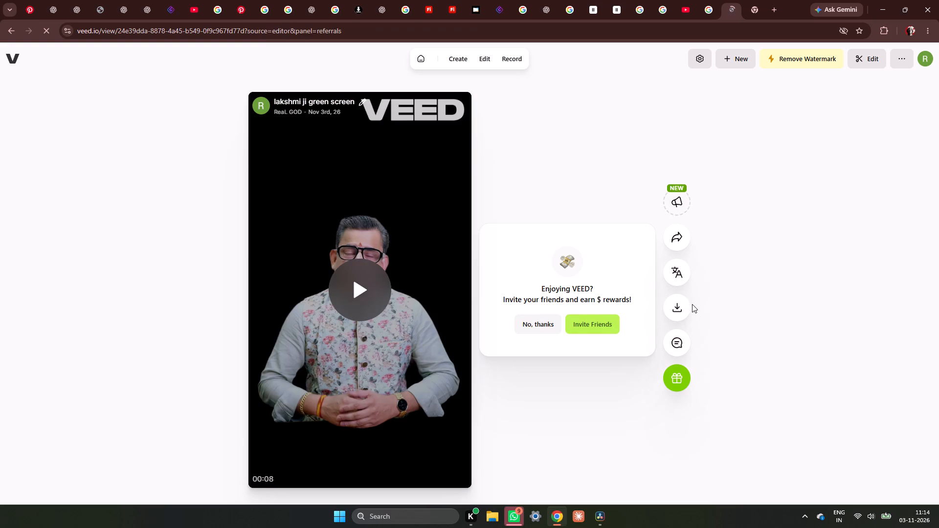
left_click(676, 310)
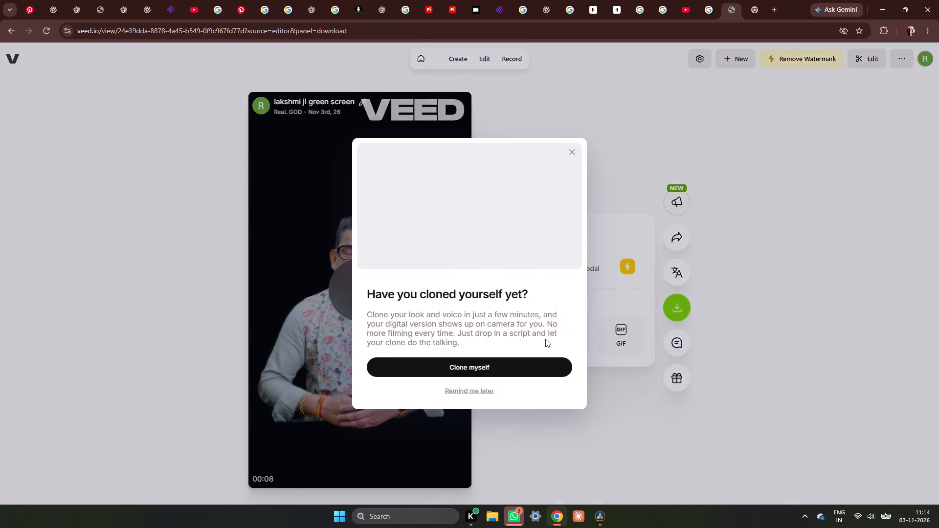
left_click(562, 161)
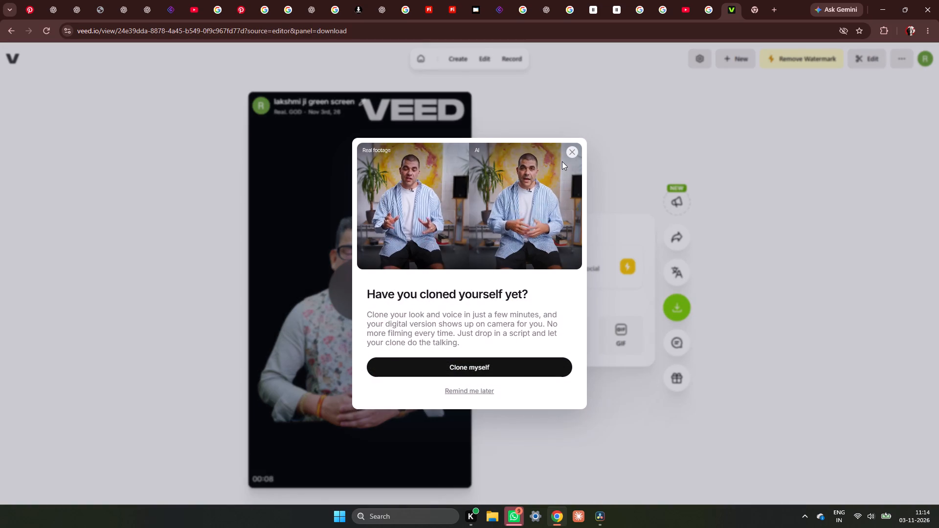
left_click(577, 150)
left_click(570, 150)
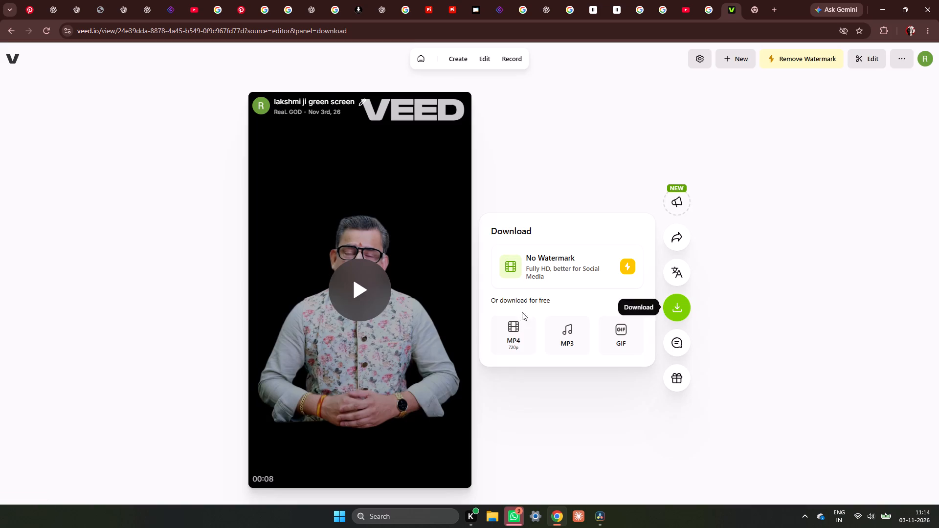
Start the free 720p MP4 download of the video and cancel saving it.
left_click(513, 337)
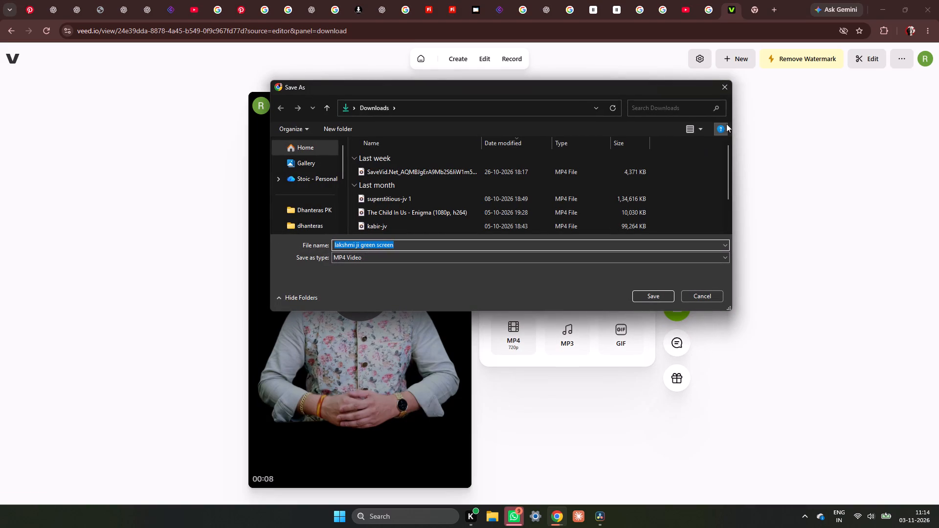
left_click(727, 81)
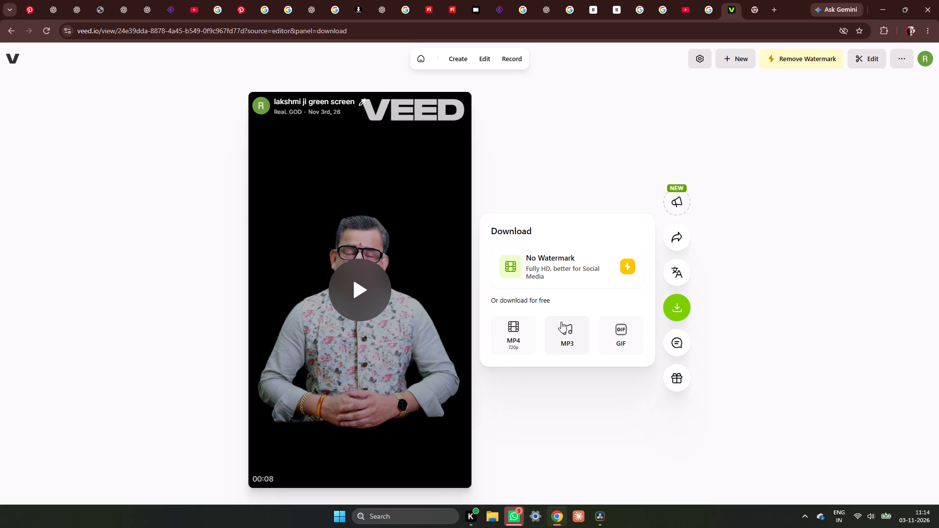
Examine the upgrade plans for the No Watermark download and close them without choosing one.
left_click(599, 273)
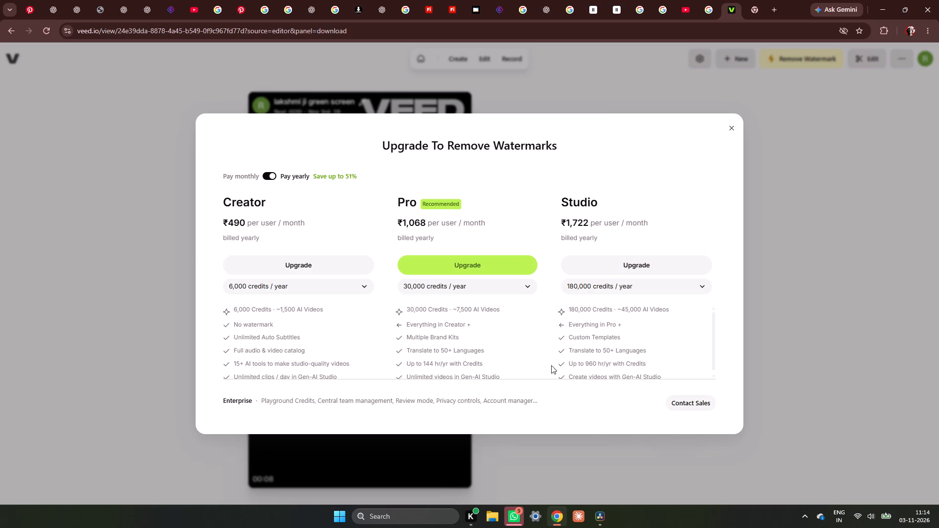
left_click(728, 125)
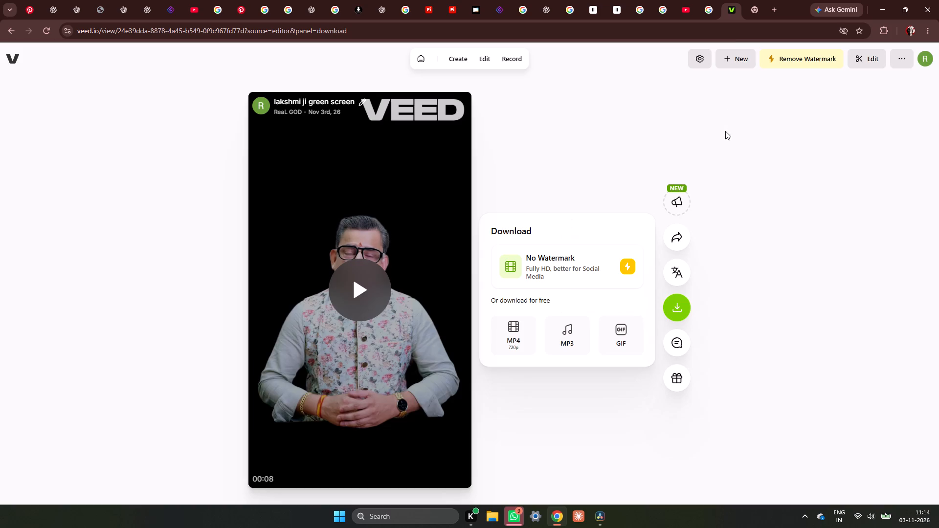